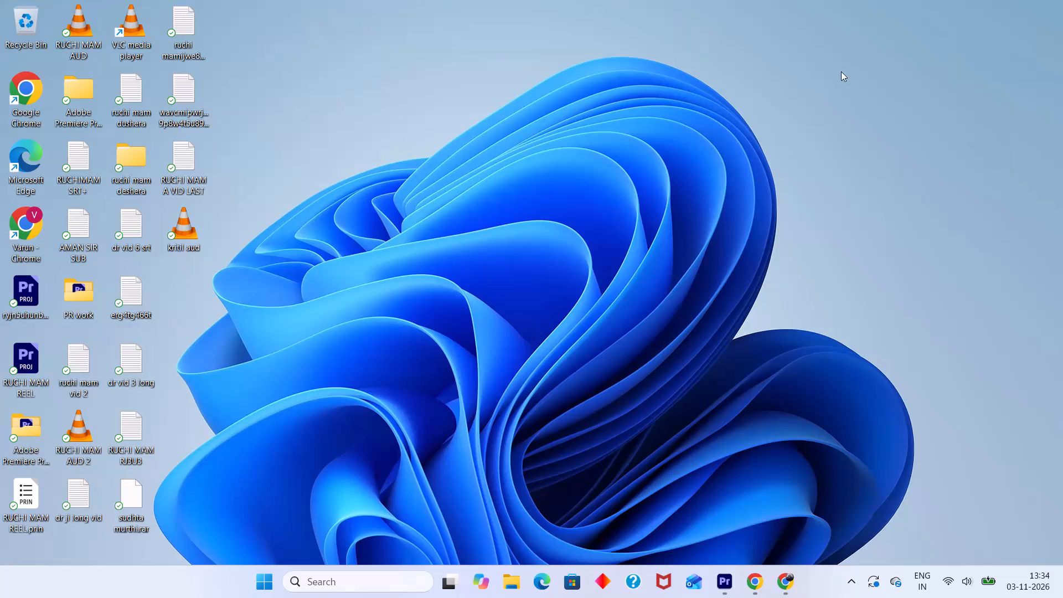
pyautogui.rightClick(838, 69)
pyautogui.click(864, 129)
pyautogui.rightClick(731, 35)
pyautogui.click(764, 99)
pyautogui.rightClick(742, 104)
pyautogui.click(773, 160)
# Switch to Adobe Premiere, save the kritik vid project and close it.
pyautogui.click(724, 511)
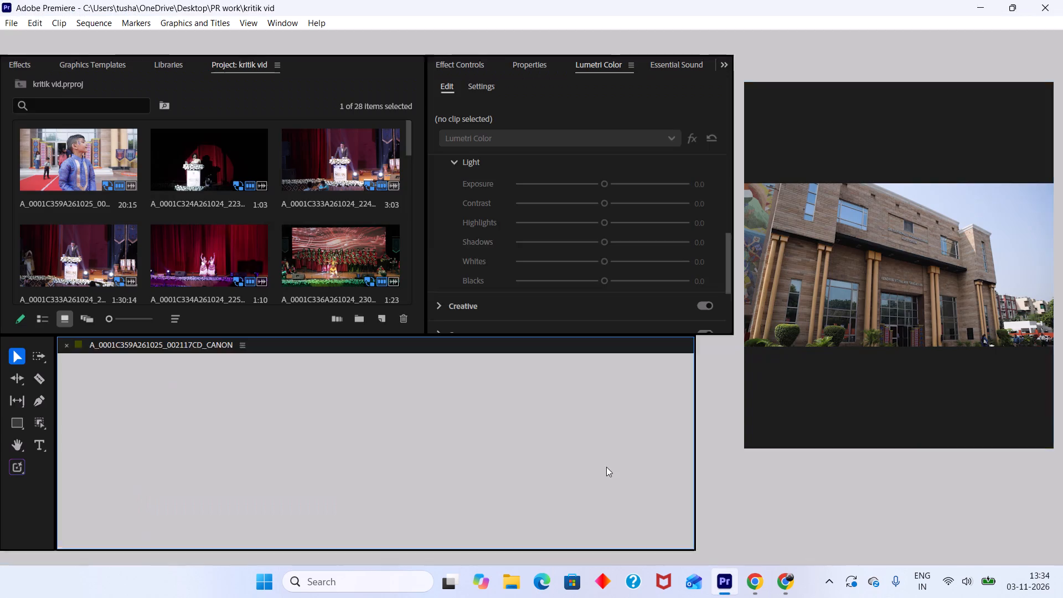
pyautogui.hotkey('ctrl', 's')
pyautogui.click(1062, 0)
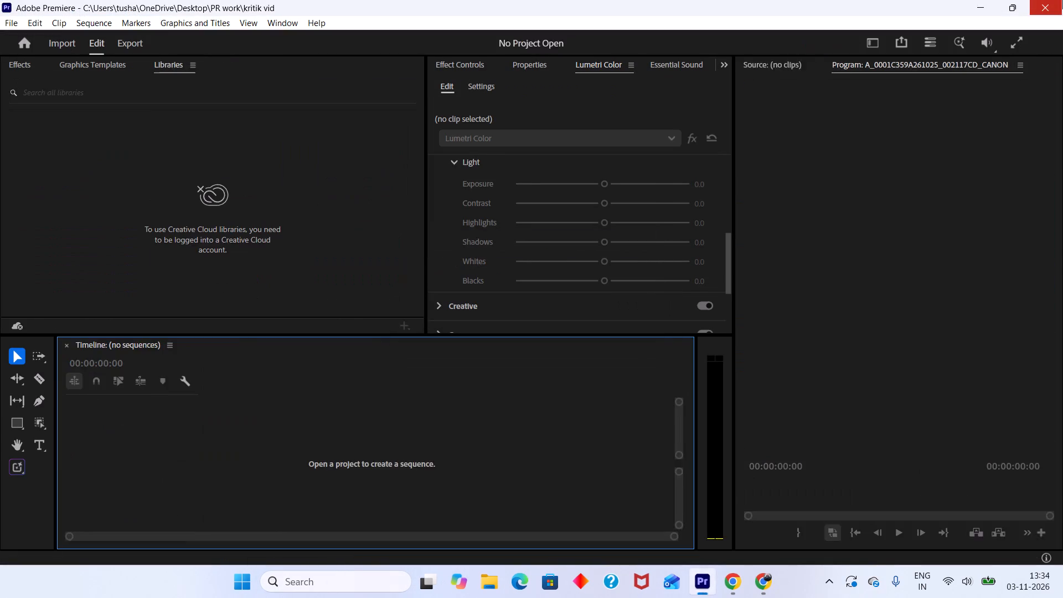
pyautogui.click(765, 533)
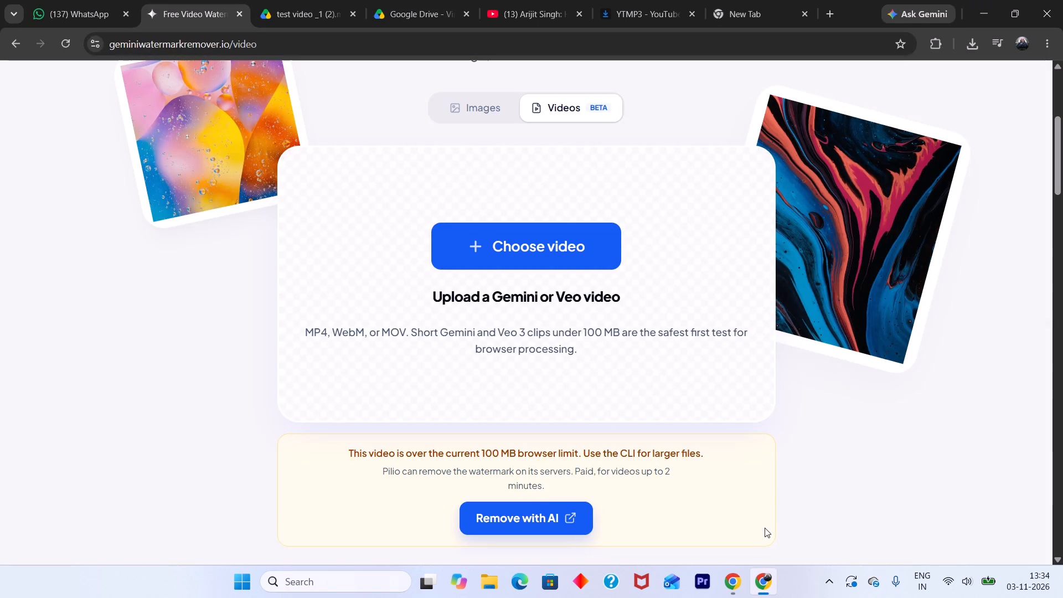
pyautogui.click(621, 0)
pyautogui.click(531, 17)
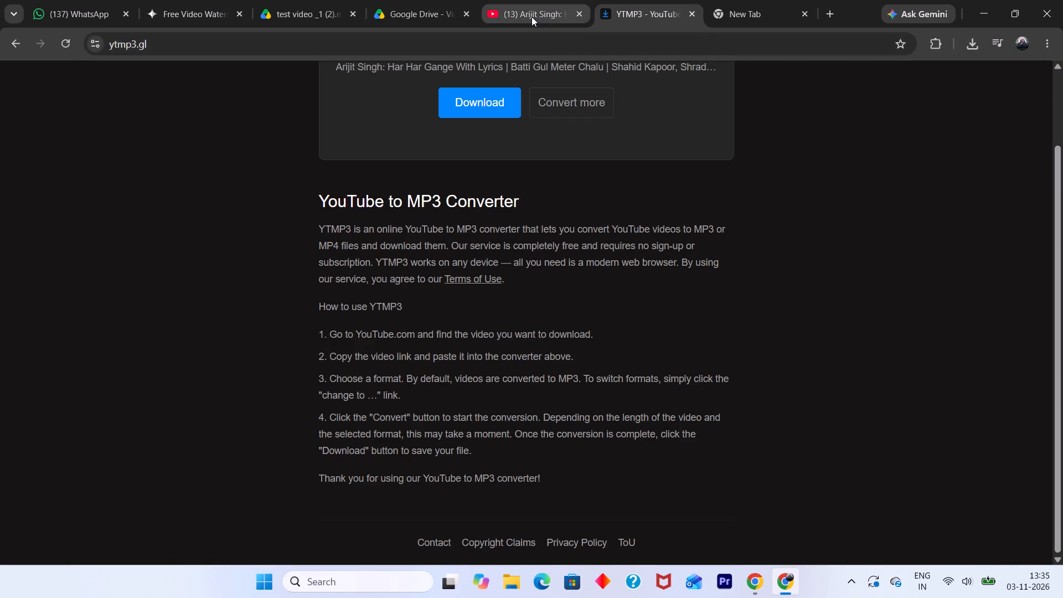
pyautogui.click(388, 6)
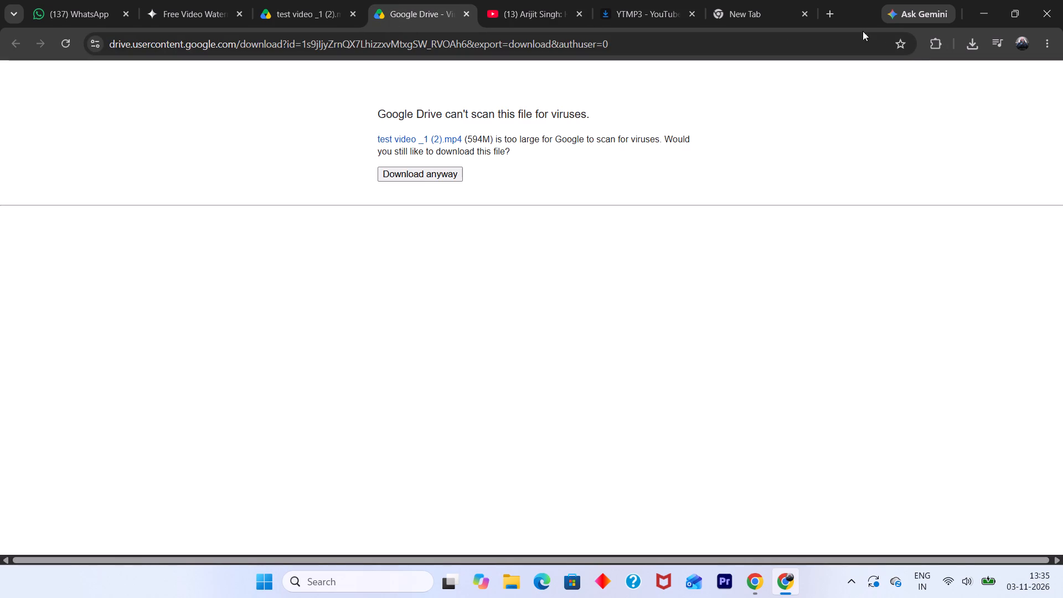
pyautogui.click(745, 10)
# Switch to Adobe Premiere and create a new project named "dr watermark remover 01" in the PR work folder.
pyautogui.click(712, 586)
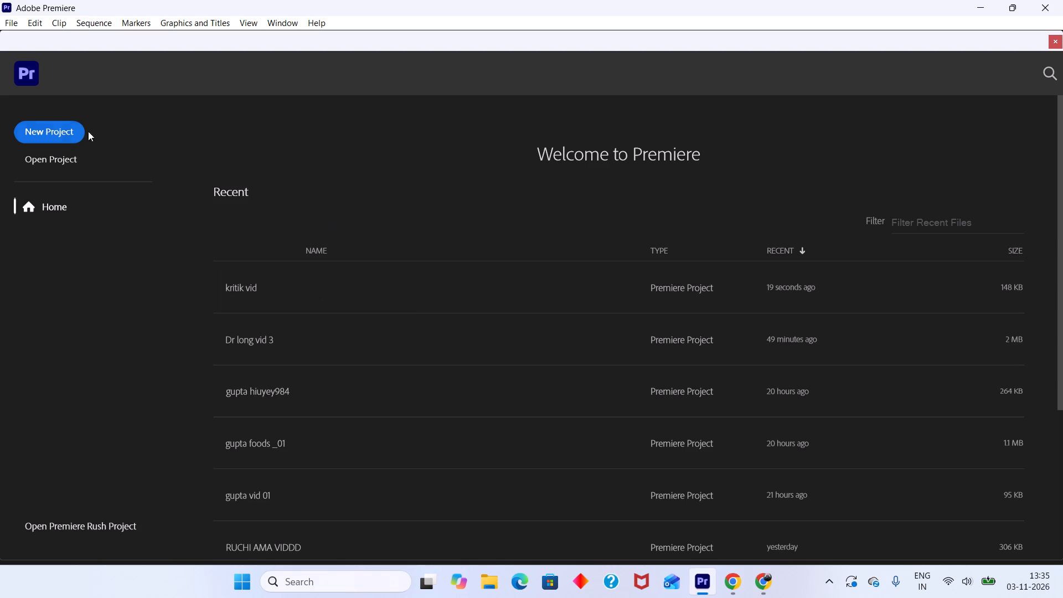
pyautogui.click(75, 126)
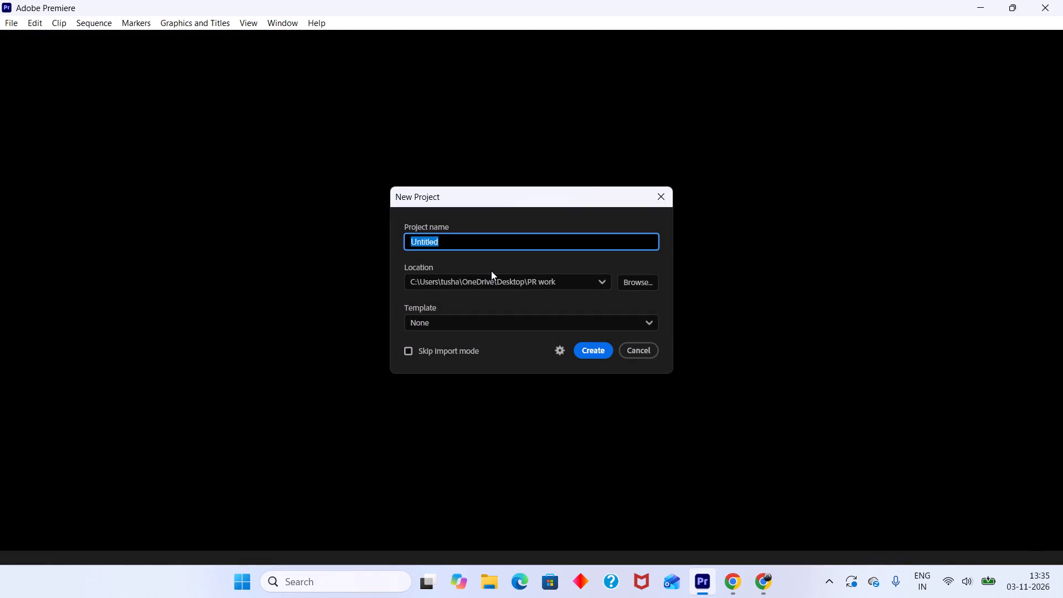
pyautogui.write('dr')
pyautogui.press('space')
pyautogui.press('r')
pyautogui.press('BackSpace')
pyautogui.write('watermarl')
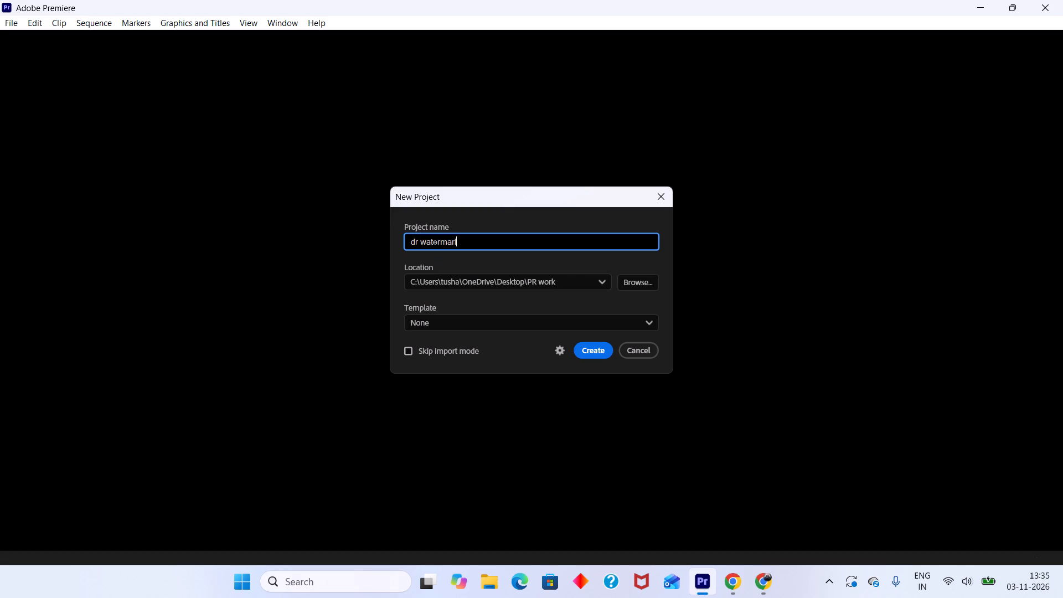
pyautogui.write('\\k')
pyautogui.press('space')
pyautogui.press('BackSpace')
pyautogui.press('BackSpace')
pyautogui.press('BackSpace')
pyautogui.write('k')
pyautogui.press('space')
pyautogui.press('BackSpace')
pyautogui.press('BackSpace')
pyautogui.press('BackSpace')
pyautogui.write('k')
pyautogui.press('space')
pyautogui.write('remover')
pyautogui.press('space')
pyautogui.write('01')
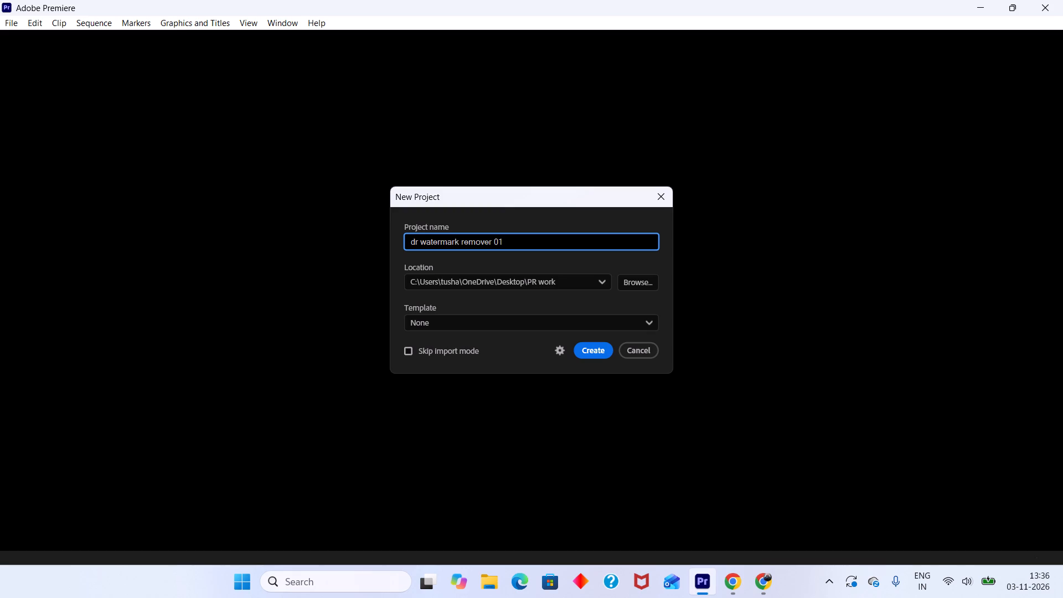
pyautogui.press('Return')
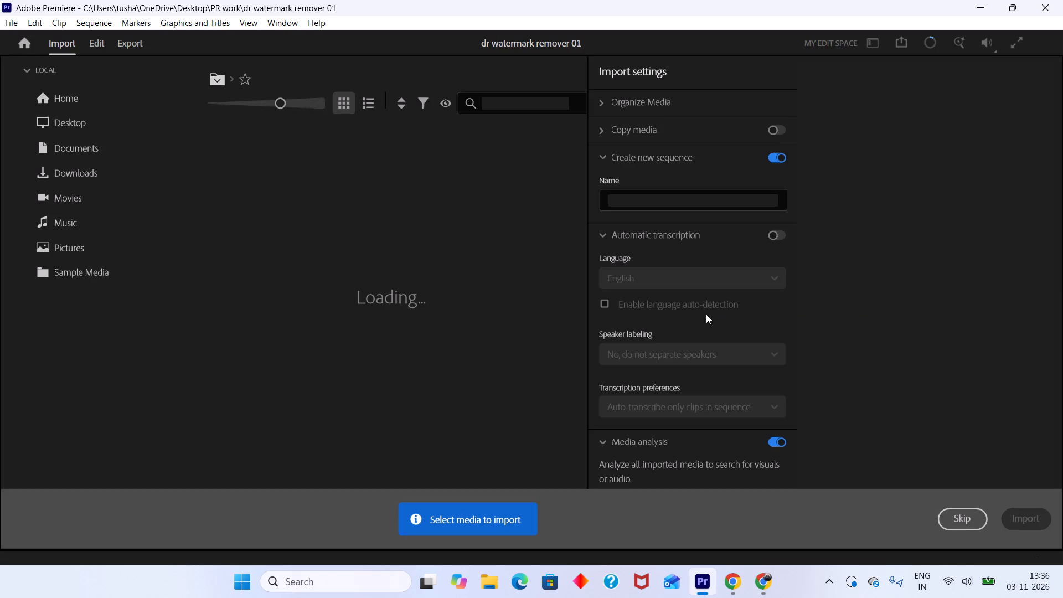
# Skip the media import and open the empty project in the editing workspace.
pyautogui.click(948, 515)
pyautogui.scroll(-5, 950, 464)
pyautogui.scroll(4, 950, 464)
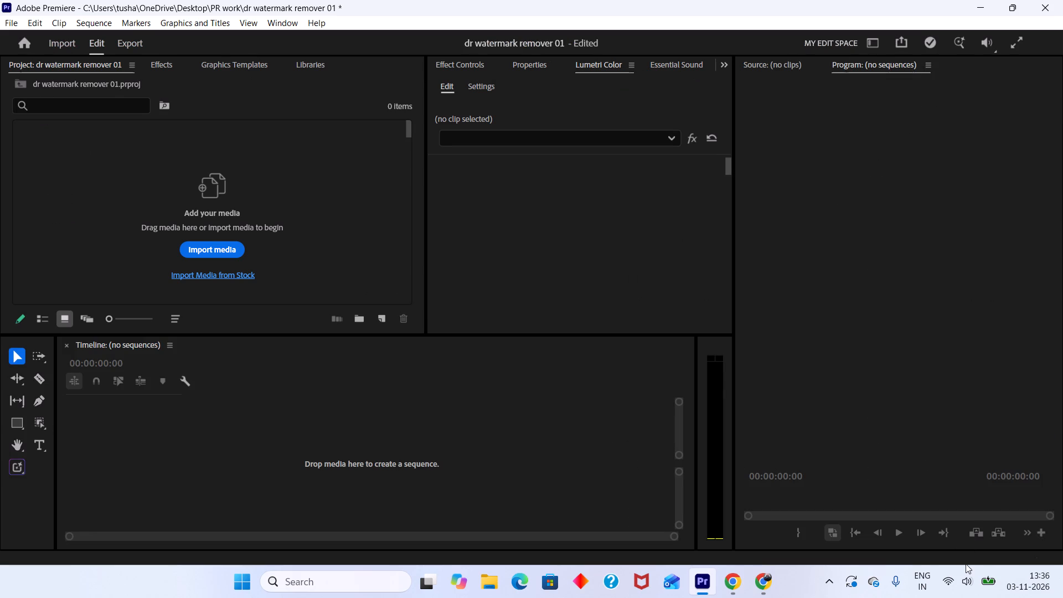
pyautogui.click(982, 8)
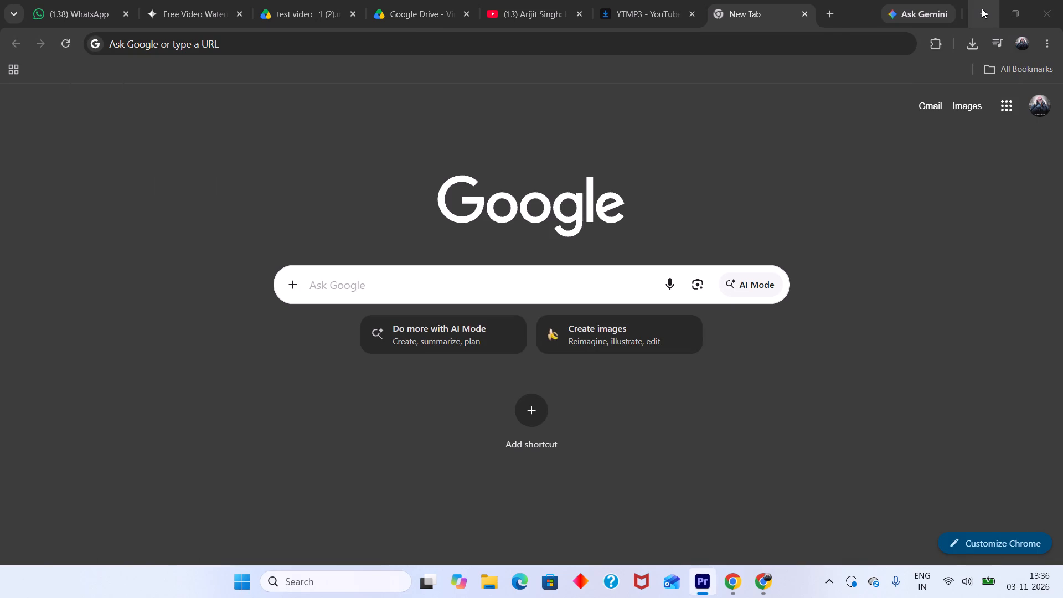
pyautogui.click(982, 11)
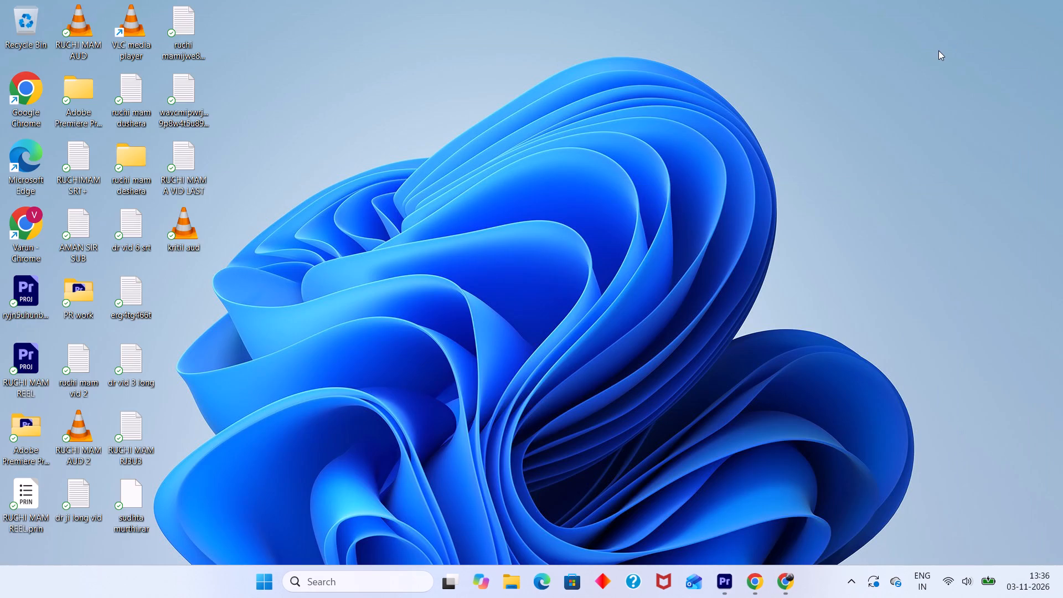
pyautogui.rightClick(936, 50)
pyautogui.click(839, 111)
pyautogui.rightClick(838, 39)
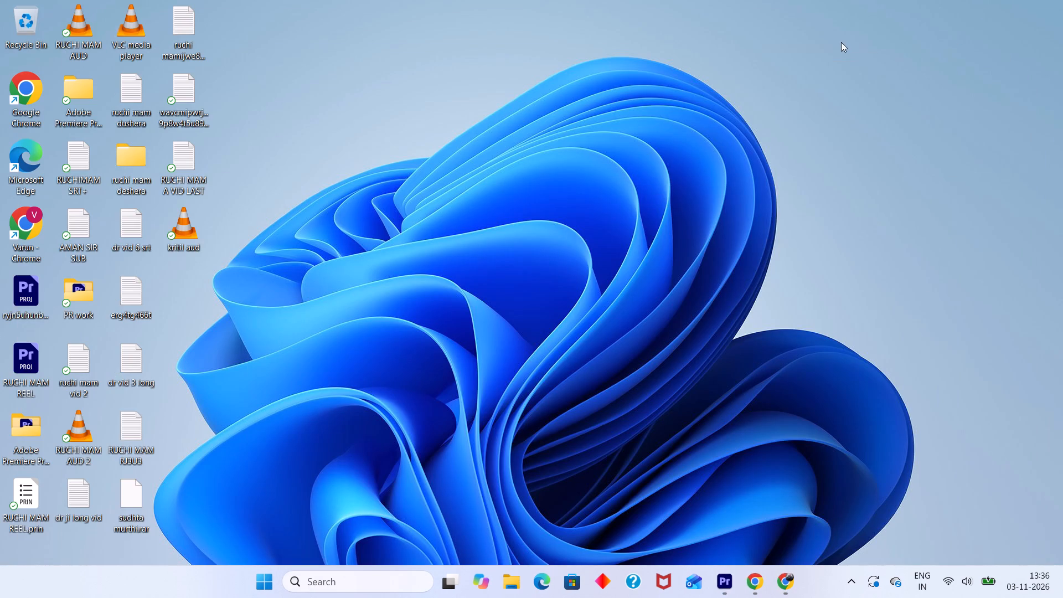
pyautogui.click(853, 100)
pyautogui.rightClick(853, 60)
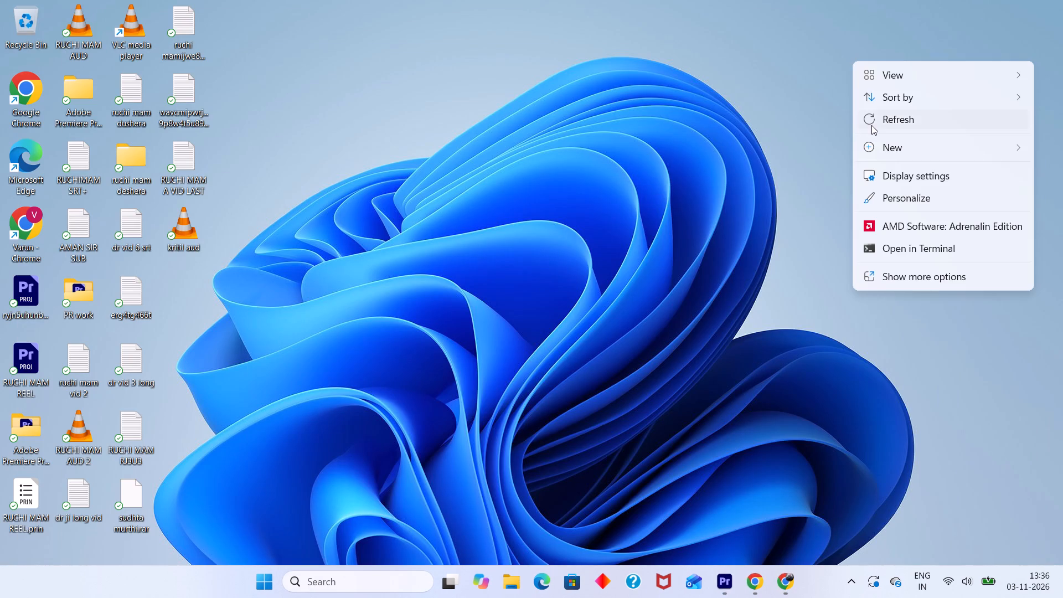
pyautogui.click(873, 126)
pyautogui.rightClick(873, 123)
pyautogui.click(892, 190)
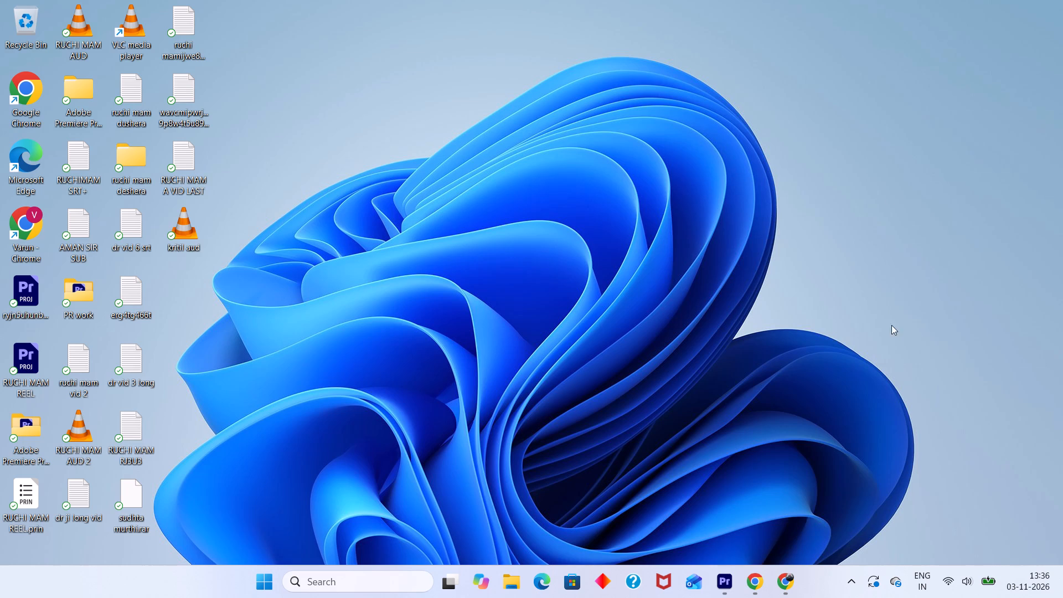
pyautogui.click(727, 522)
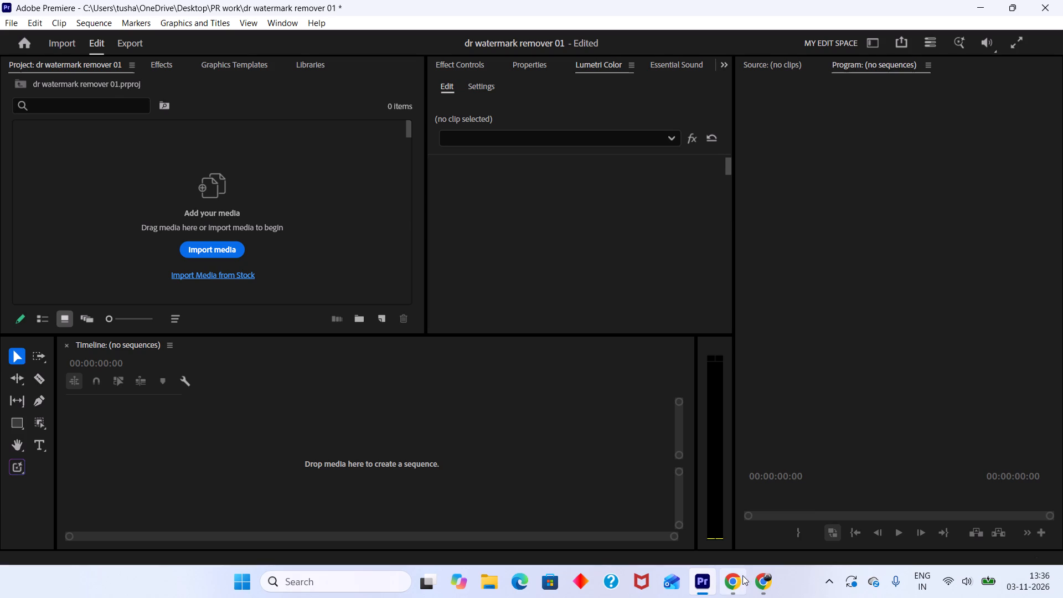
# Switch to the Chrome window with the Drive folders and close the 02.11.2026 folder page.
pyautogui.click(731, 528)
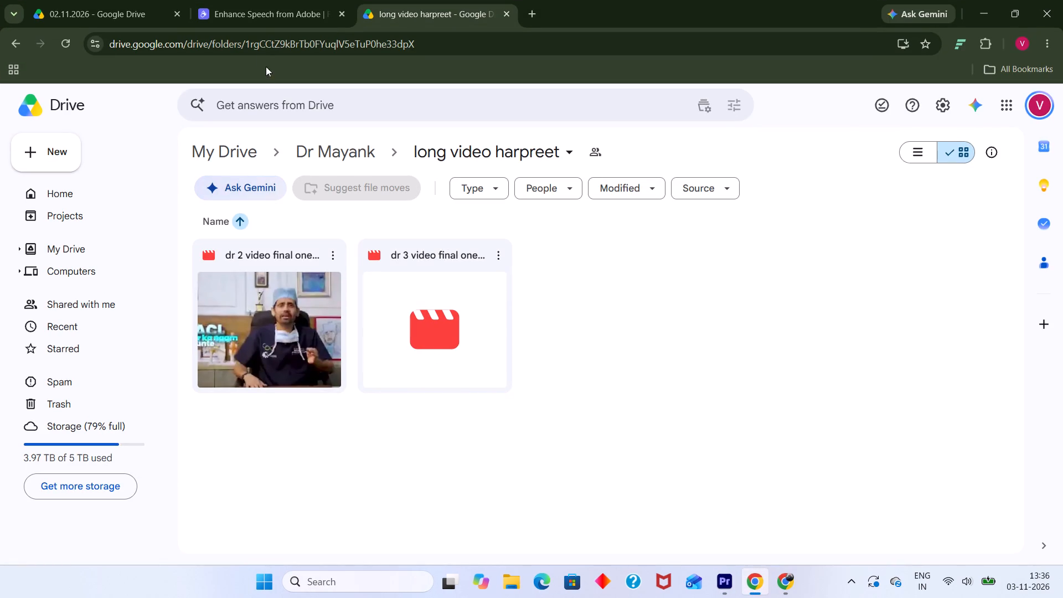
pyautogui.click(119, 12)
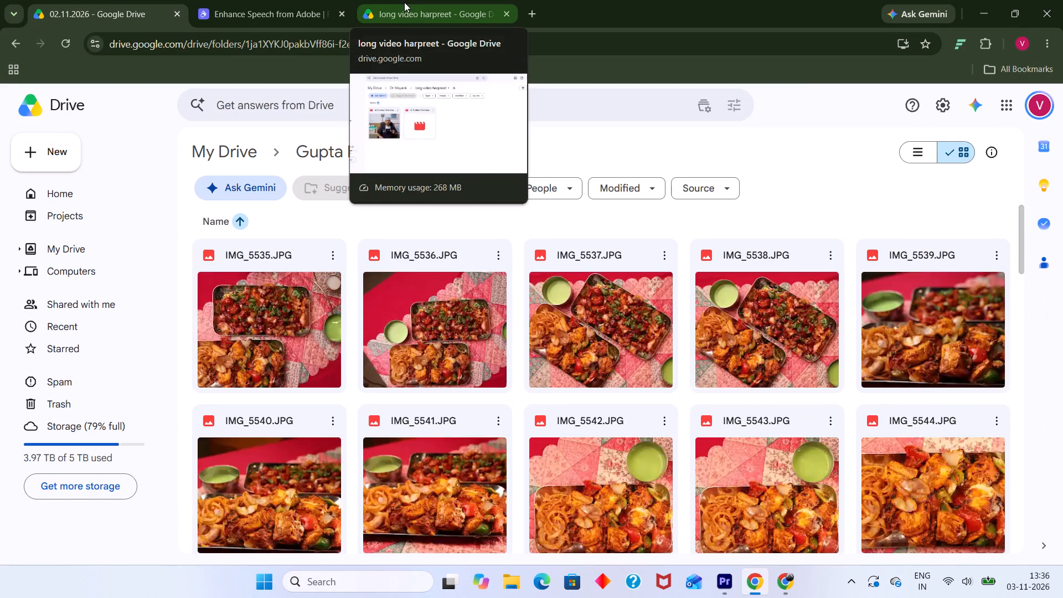
pyautogui.click(404, 2)
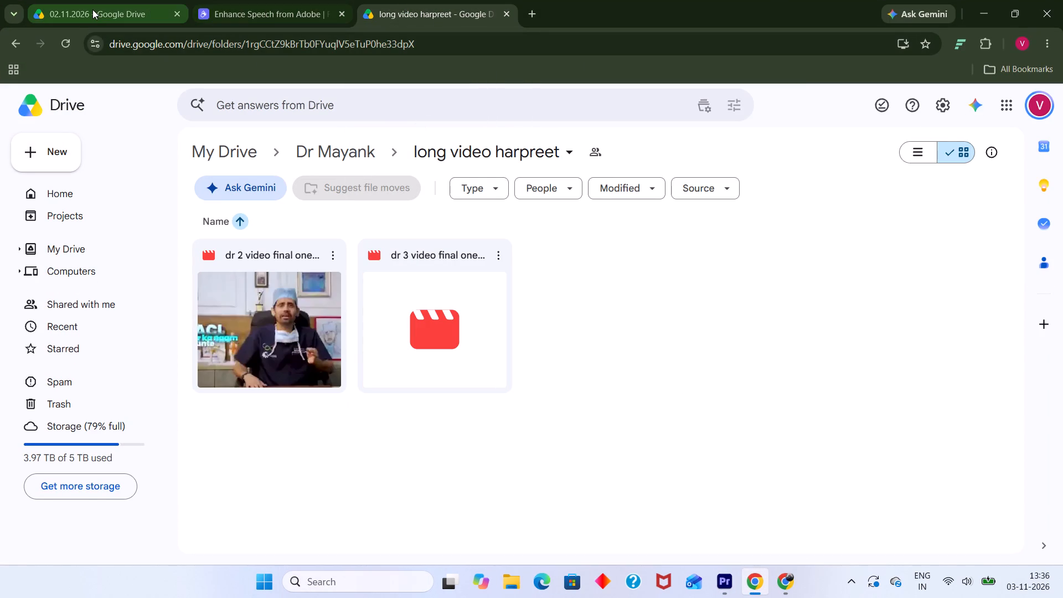
pyautogui.middleClick(92, 9)
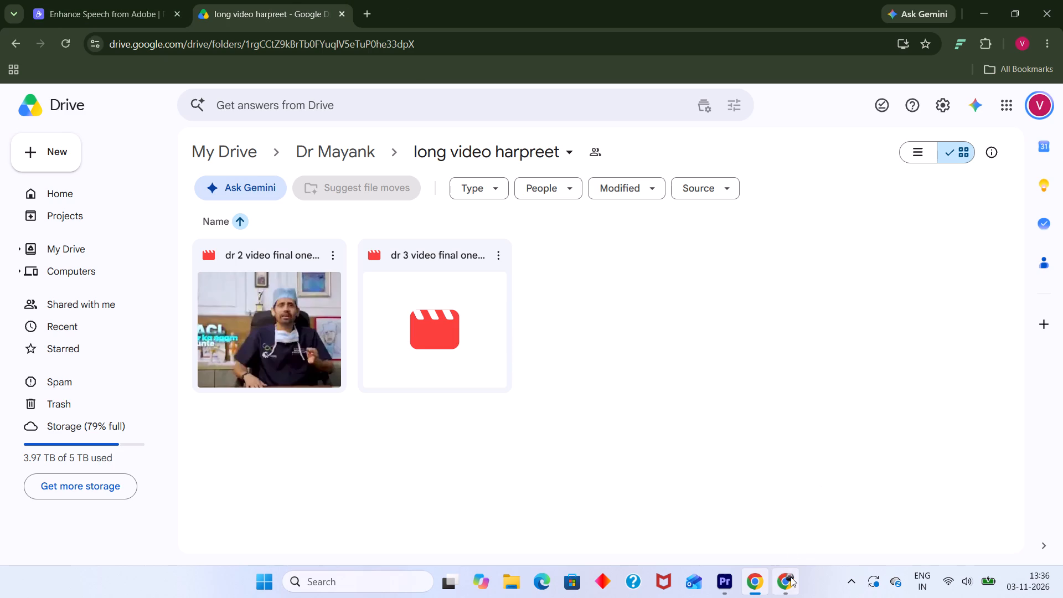
# Reveal the downloaded test video _1 (2).mp4 in its folder and look through the files on New Volume (D:).
pyautogui.click(790, 537)
pyautogui.click(975, 43)
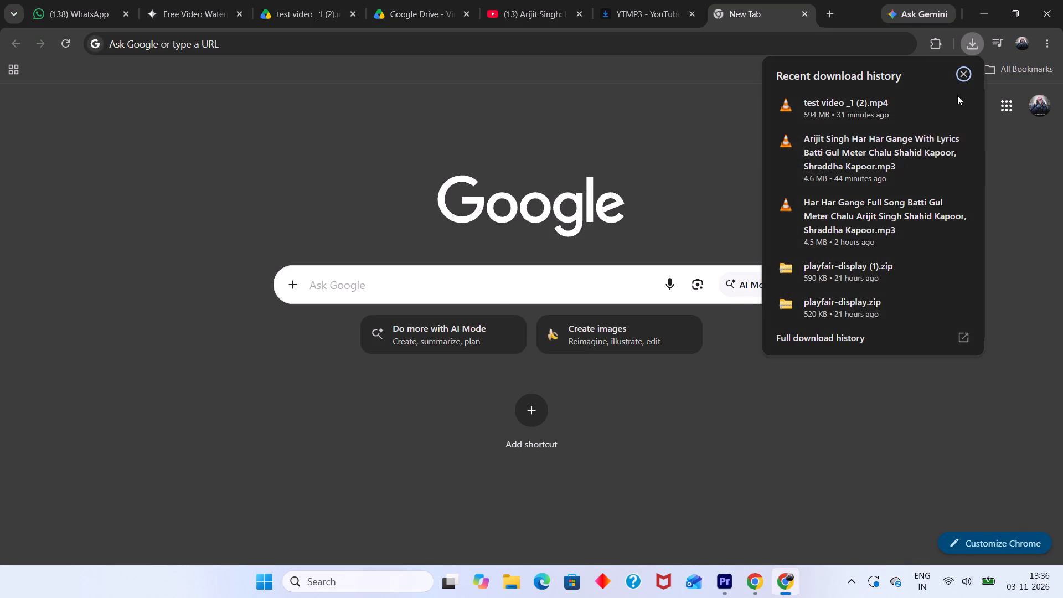
pyautogui.click(937, 110)
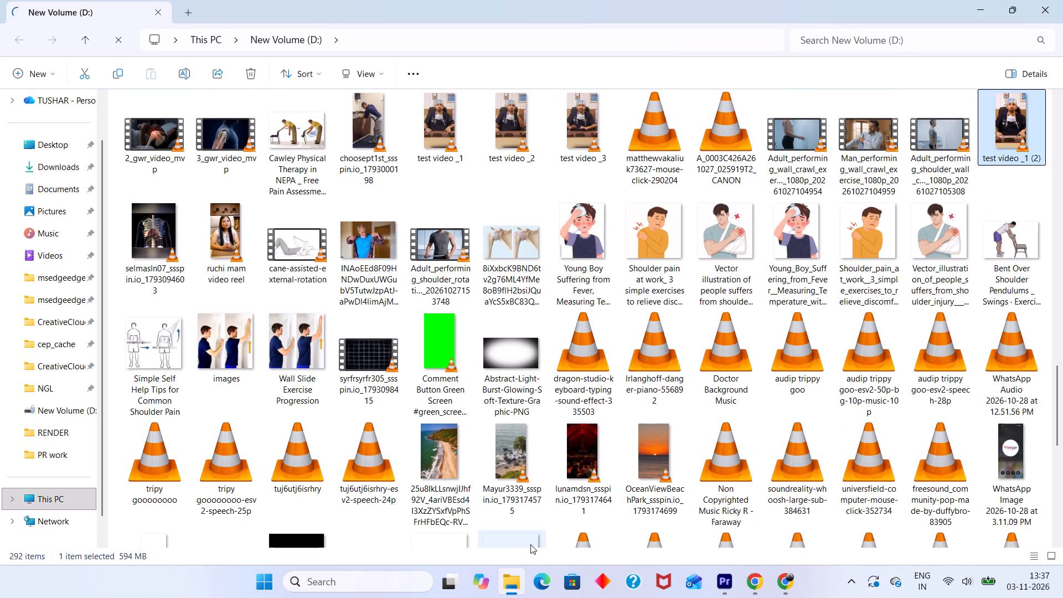
pyautogui.scroll(-4, 672, 333)
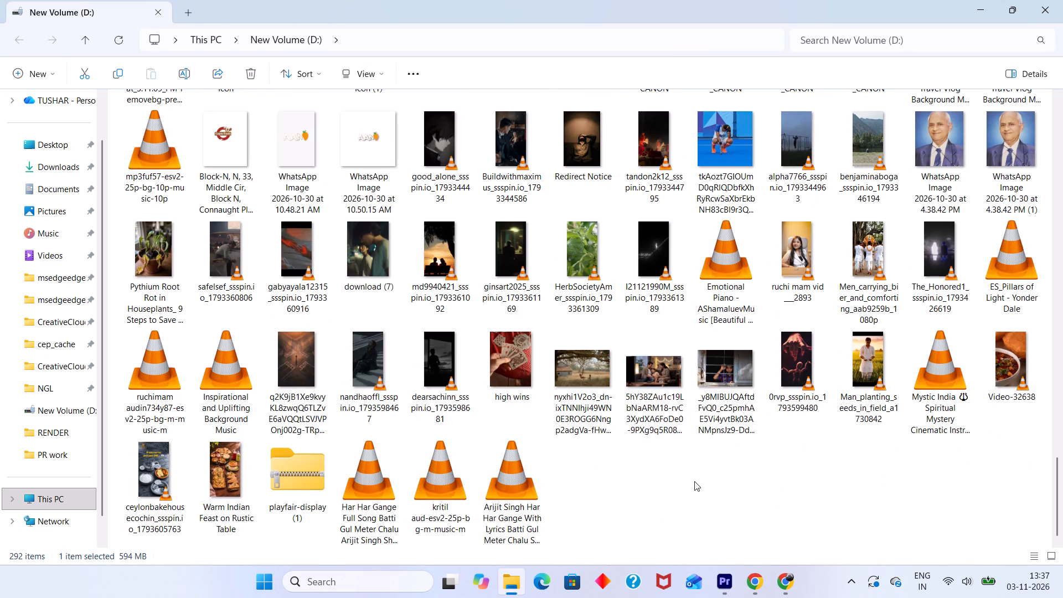
pyautogui.scroll(16, 694, 481)
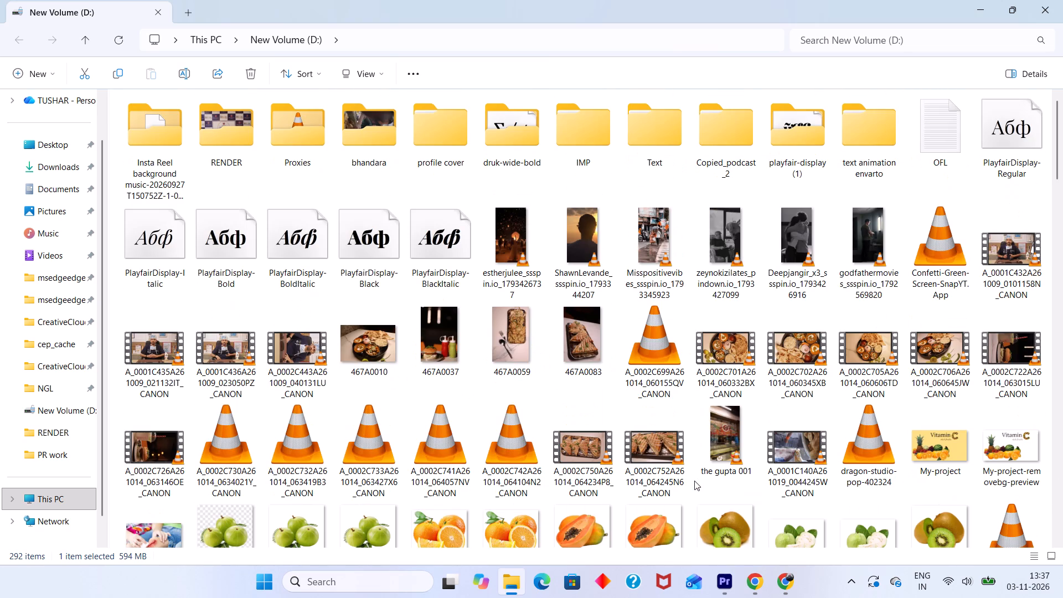
pyautogui.click(1062, 0)
# Locate the downloaded test video _1 (2).mp4 in its folder and import it into the Premiere project.
pyautogui.click(972, 40)
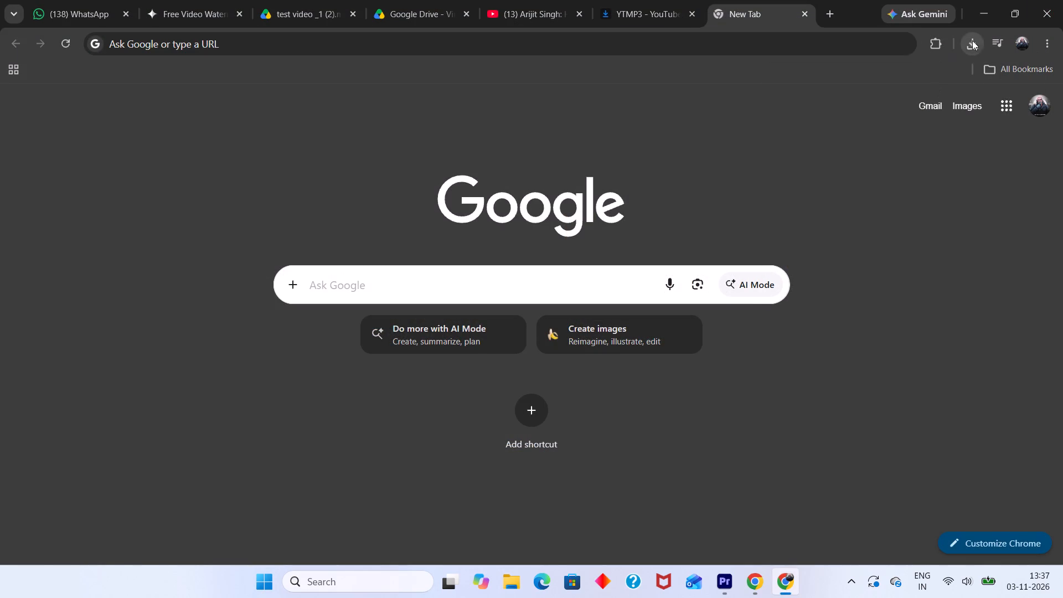
pyautogui.click(931, 105)
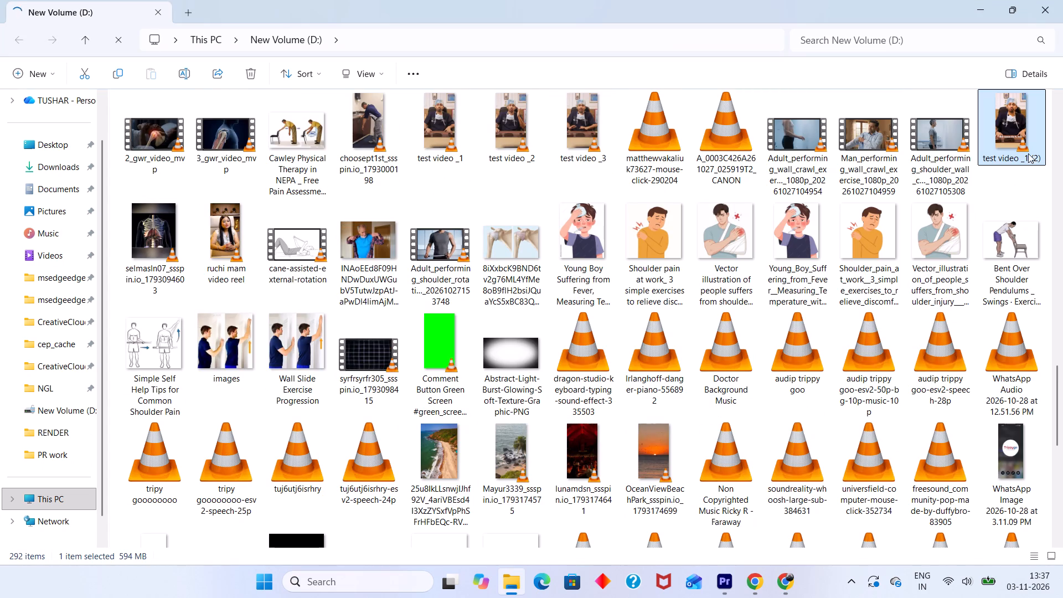
pyautogui.moveTo(1012, 147); pyautogui.dragTo(727, 578)
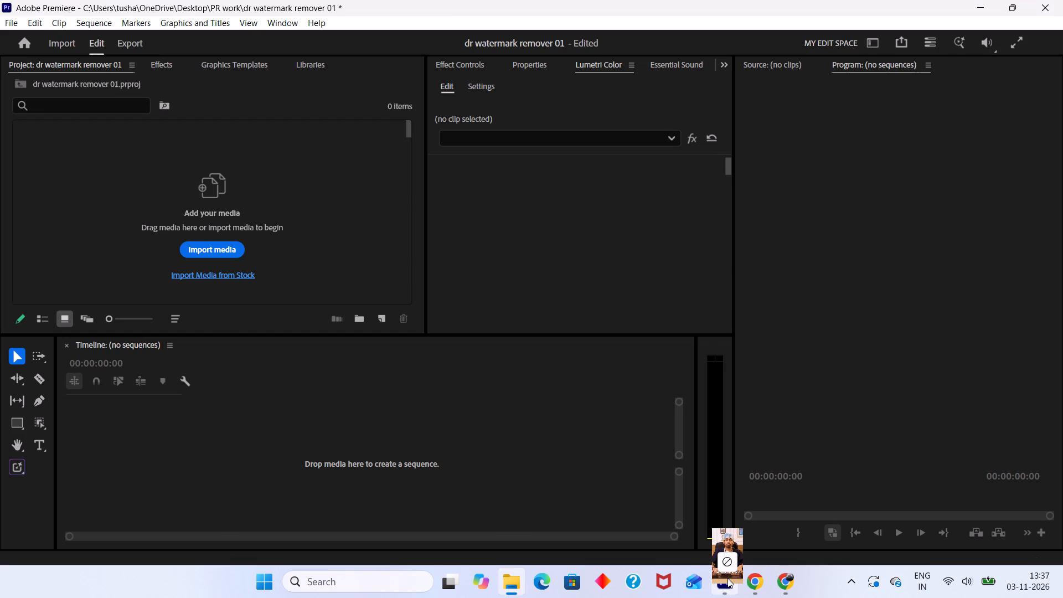
pyautogui.moveTo(727, 578); pyautogui.dragTo(347, 240)
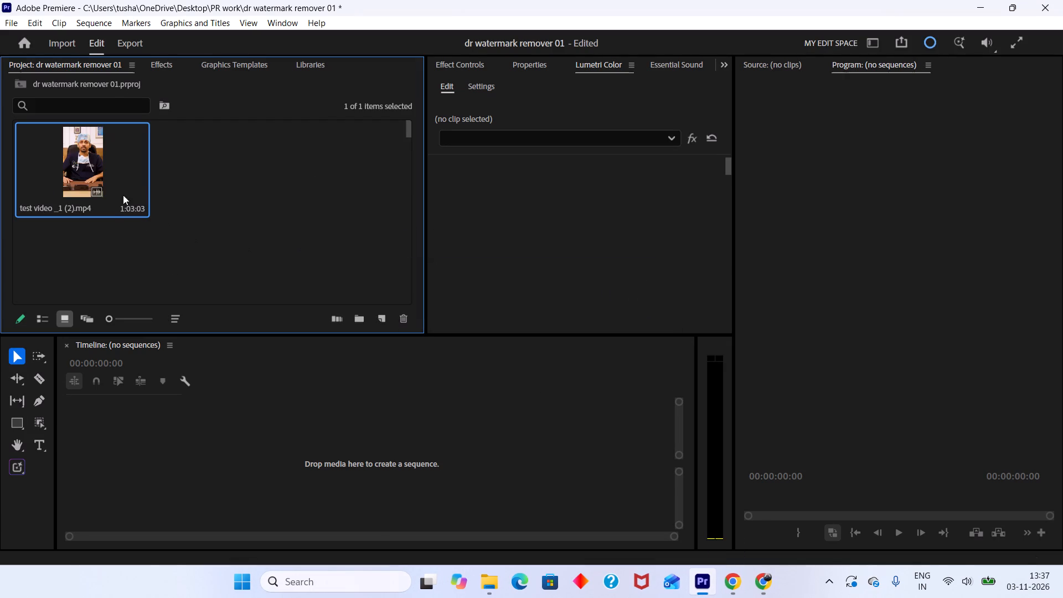
# Create a sequence from the test video _1 (2).mp4 clip on the empty timeline.
pyautogui.moveTo(103, 190); pyautogui.dragTo(180, 474)
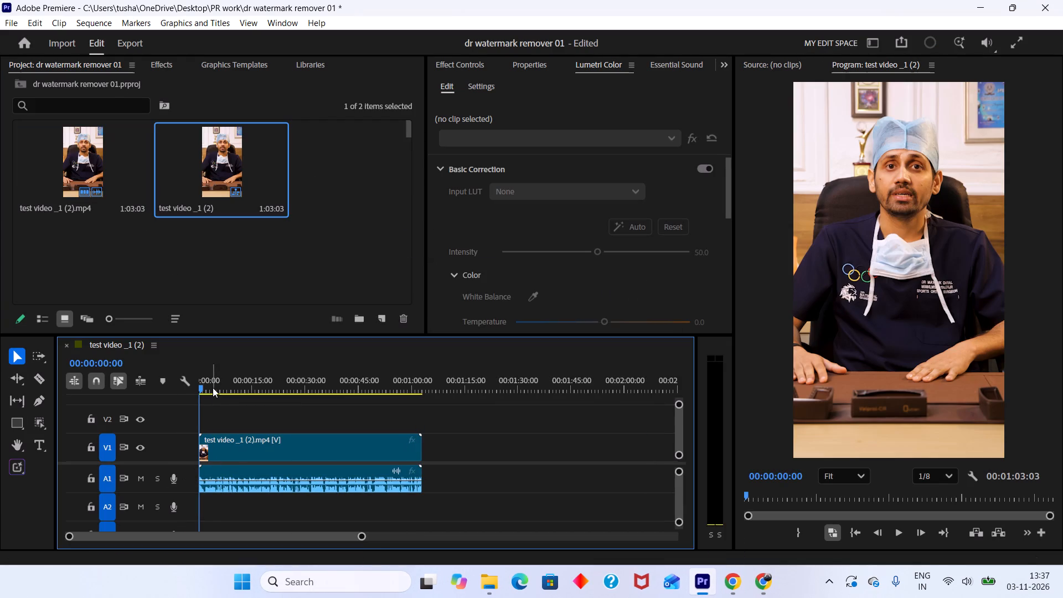
# Play and scrub through the sequence to about 35 seconds to review the footage, and save the project.
pyautogui.moveTo(213, 387); pyautogui.dragTo(220, 390)
pyautogui.press('space')
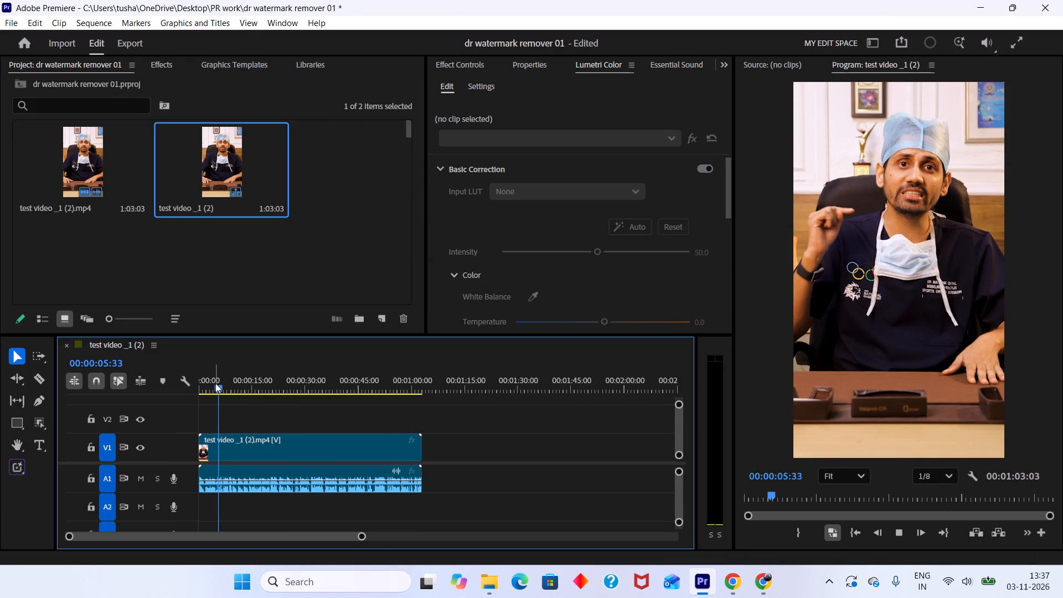
pyautogui.moveTo(221, 380); pyautogui.dragTo(284, 393)
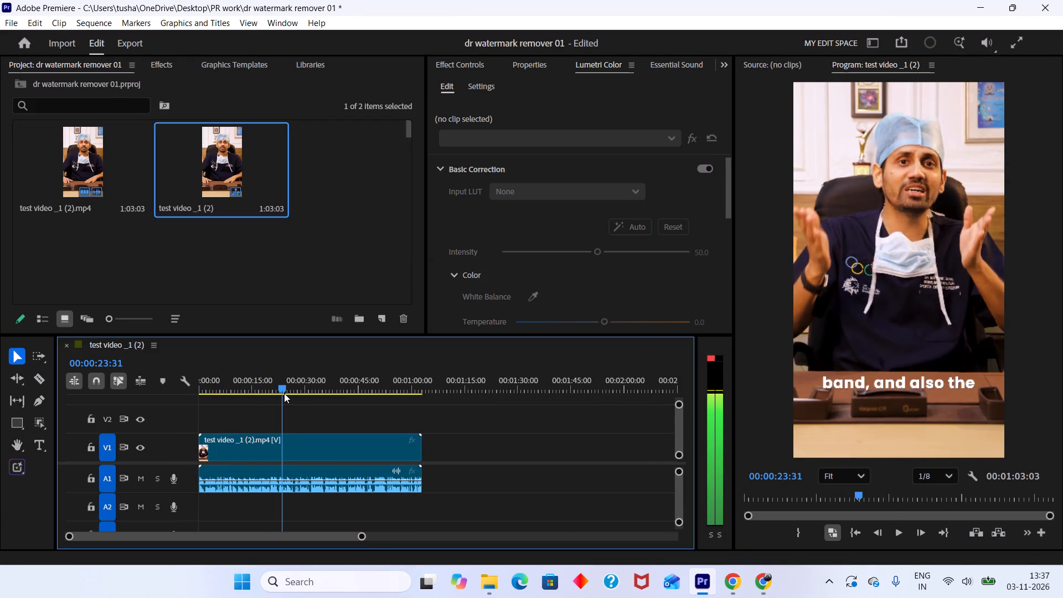
pyautogui.moveTo(284, 393); pyautogui.dragTo(324, 424)
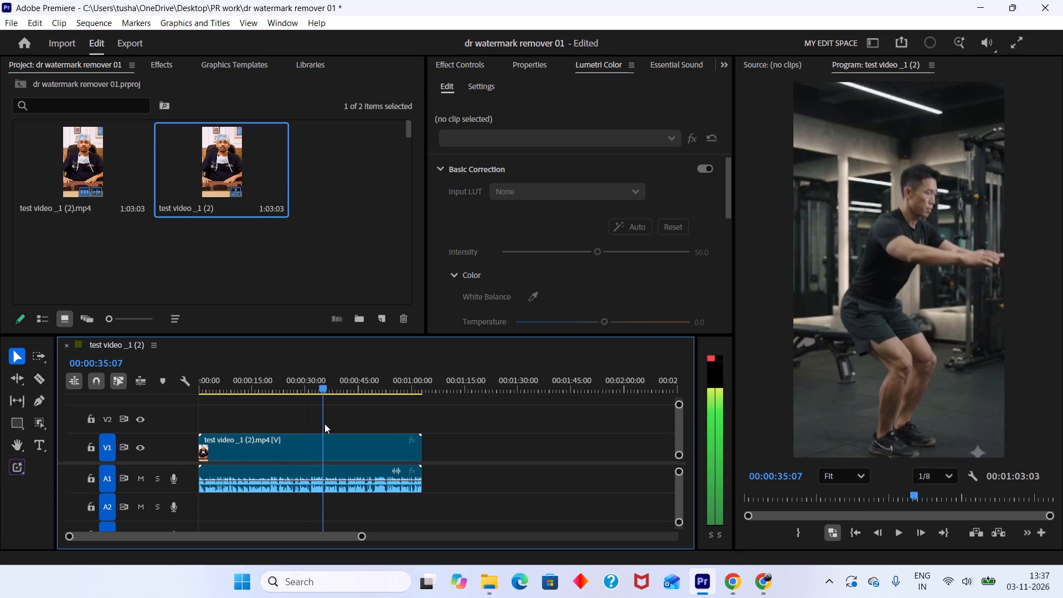
pyautogui.moveTo(324, 424); pyautogui.dragTo(326, 424)
pyautogui.hotkey('ctrl', 's')
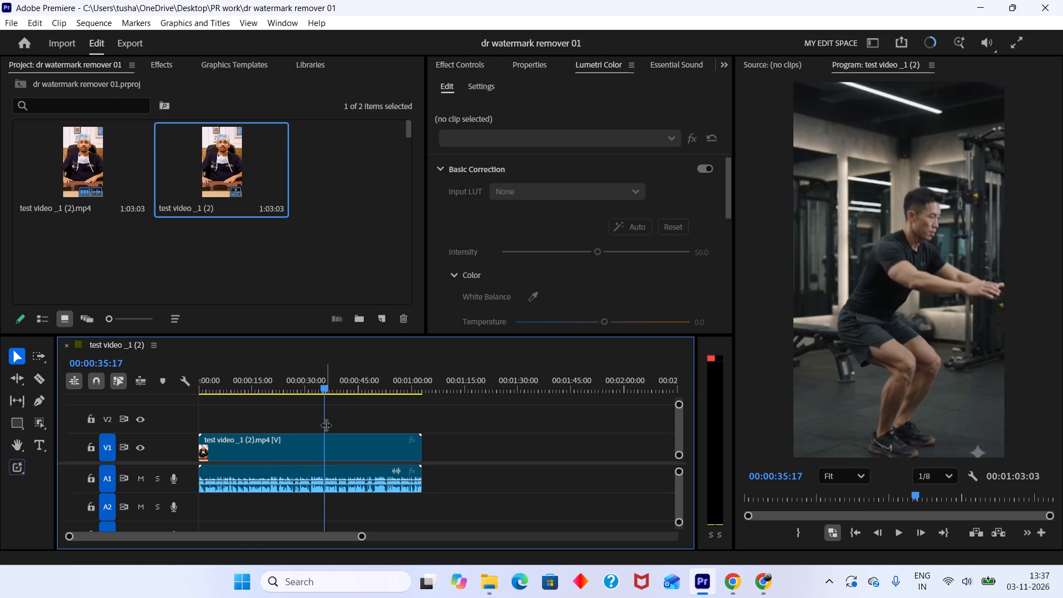
# Select the video clip on the timeline, cool its Lumetri Color temperature to about -41.5, and preview the footage.
pyautogui.click(324, 450)
pyautogui.moveTo(322, 388); pyautogui.dragTo(269, 370)
pyautogui.moveTo(275, 374); pyautogui.dragTo(269, 372)
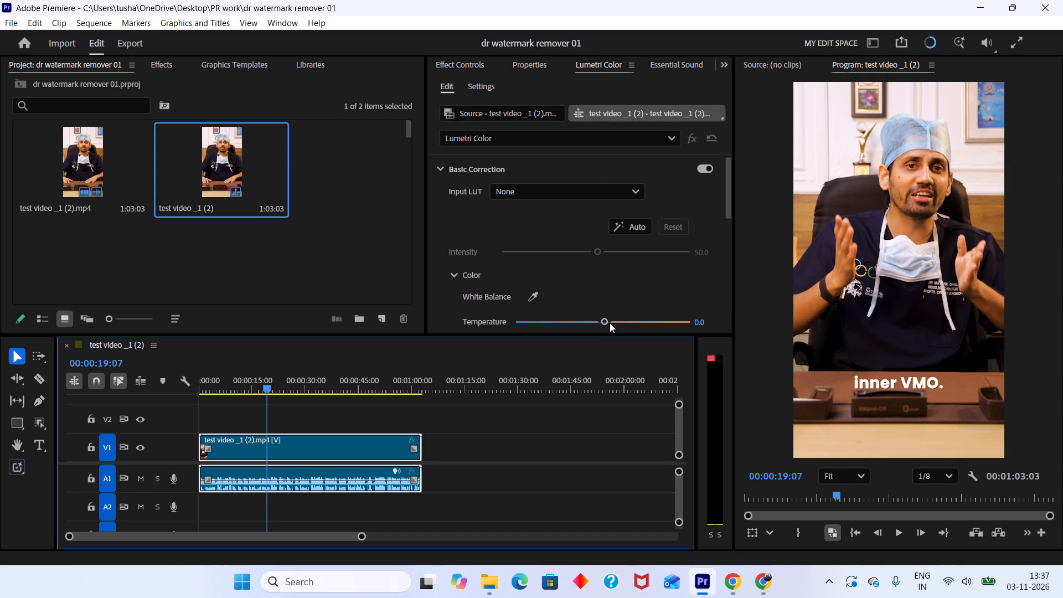
pyautogui.moveTo(607, 322); pyautogui.dragTo(575, 342)
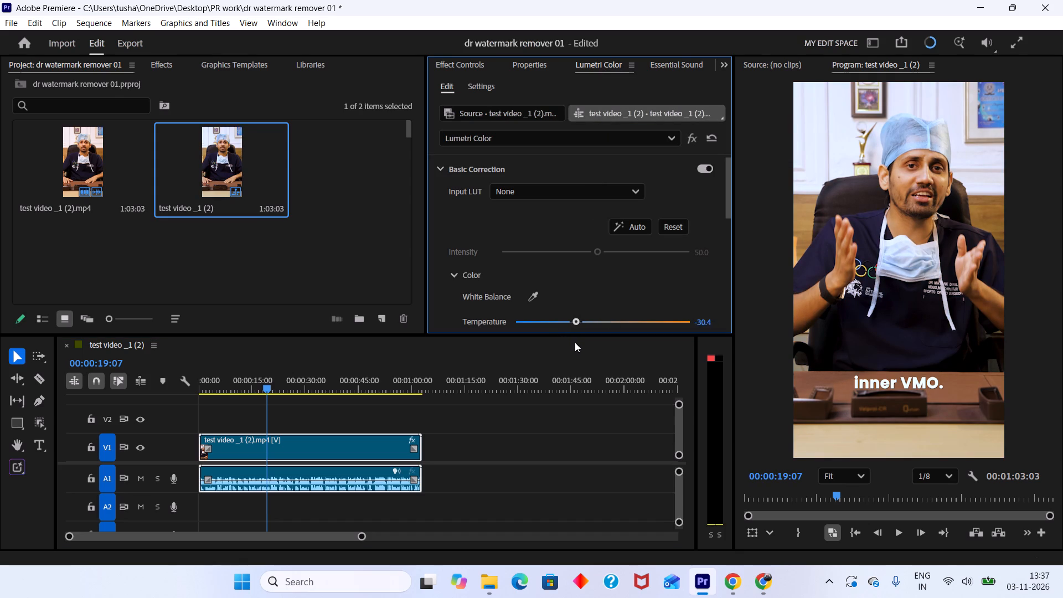
pyautogui.moveTo(575, 342); pyautogui.dragTo(565, 338)
pyautogui.press('space')
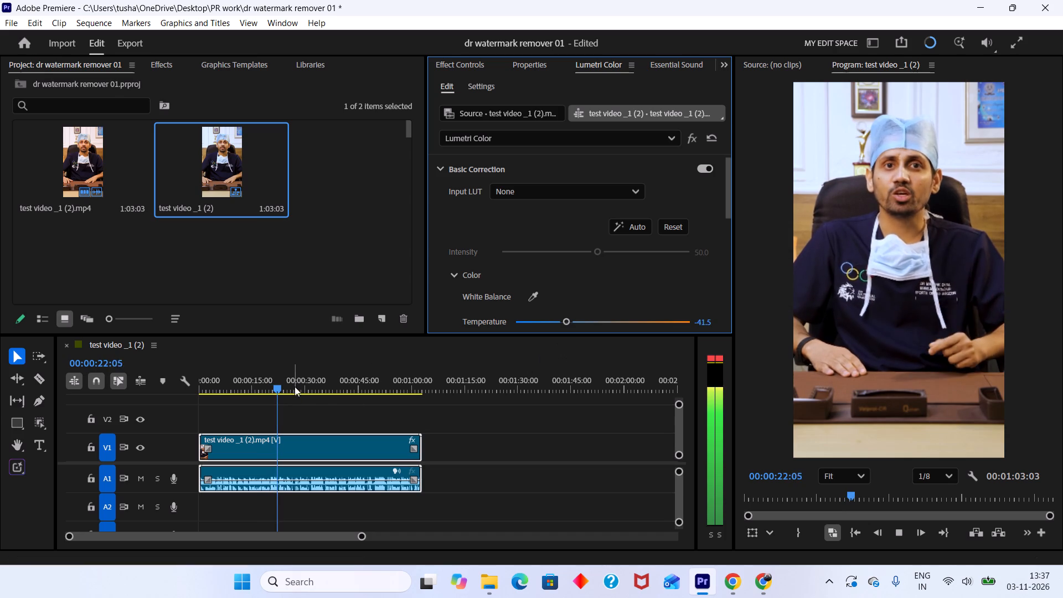
pyautogui.moveTo(279, 385); pyautogui.dragTo(293, 388)
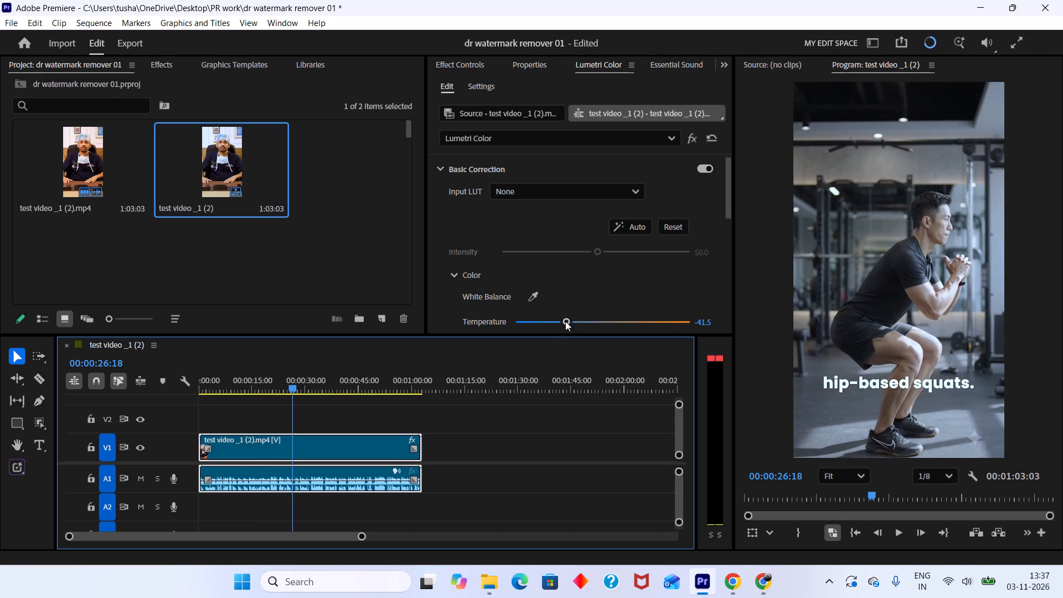
# Set the clip's Lumetri Color temperature to -20 and check the footage at several points.
pyautogui.click(696, 322)
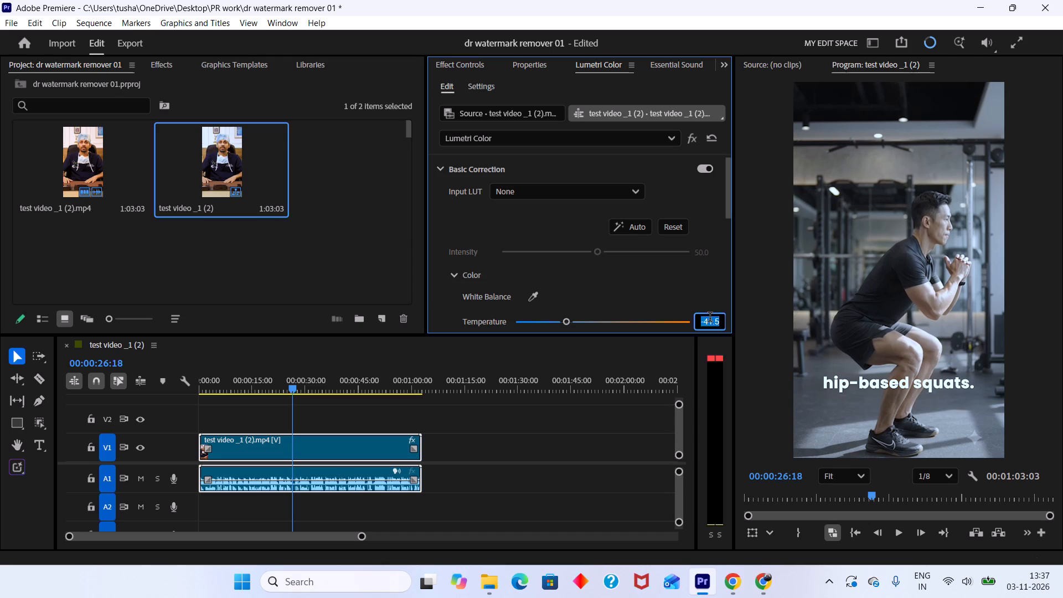
pyautogui.write('-20')
pyautogui.press('Return')
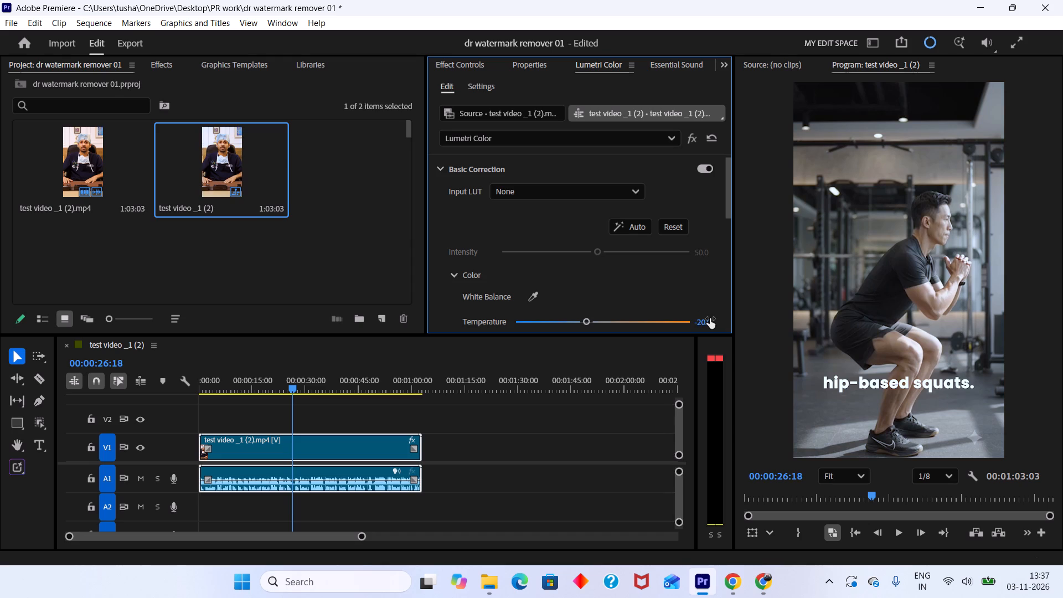
pyautogui.moveTo(305, 383); pyautogui.dragTo(248, 370)
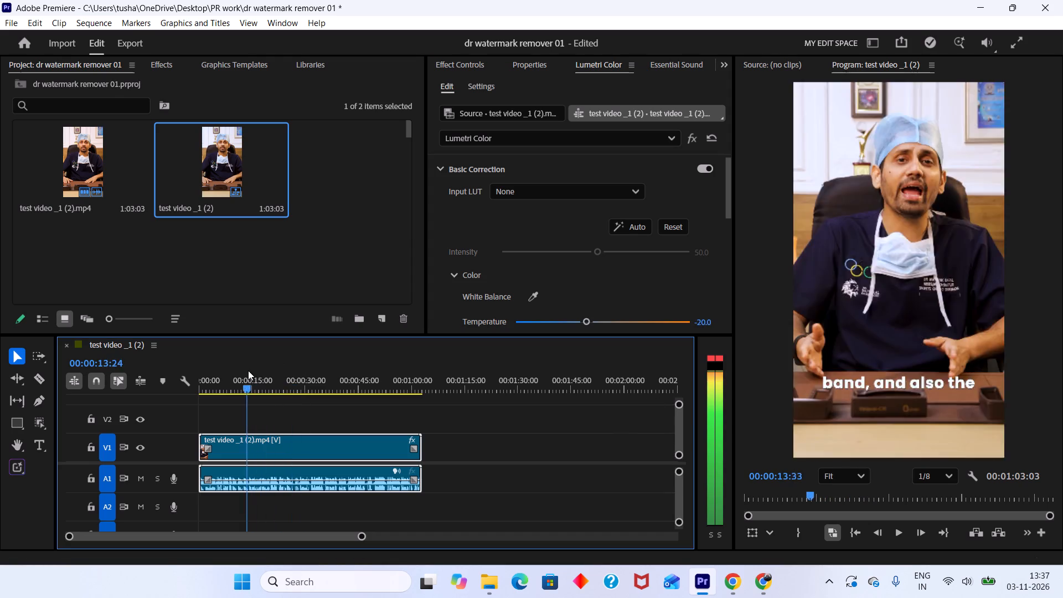
pyautogui.moveTo(248, 370); pyautogui.dragTo(270, 388)
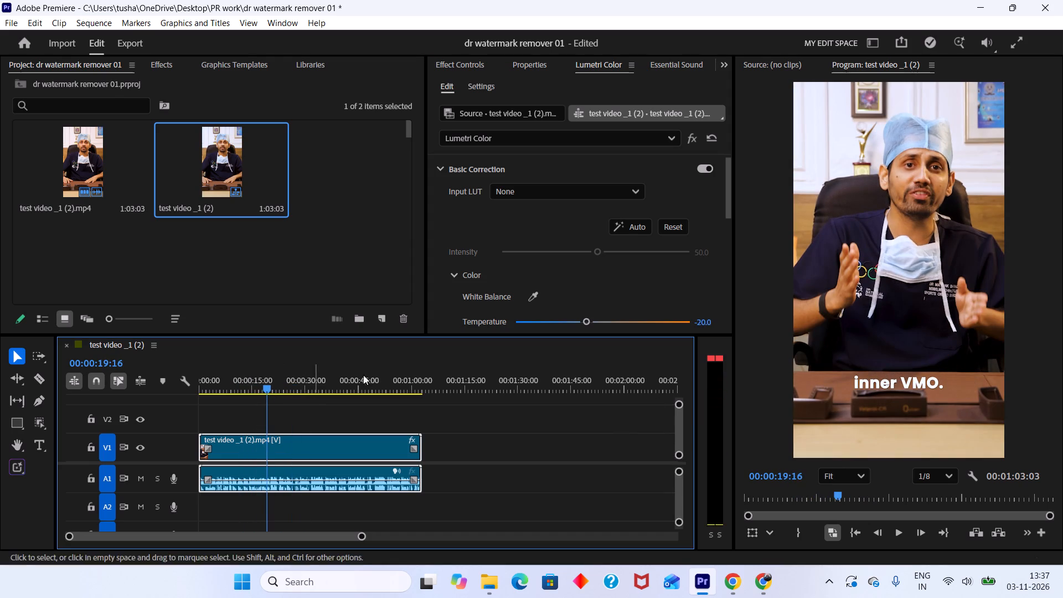
# Compare the clip with its Lumetri Color effect off and on, leave the effect enabled, and save the project.
pyautogui.click(526, 62)
pyautogui.click(467, 65)
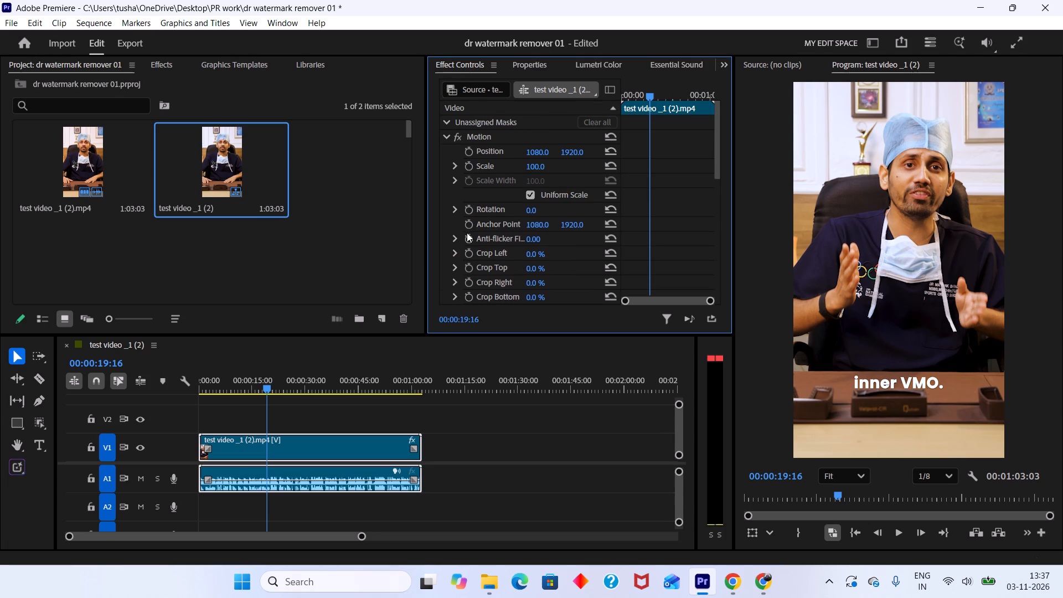
pyautogui.scroll(-8, 466, 243)
pyautogui.click(457, 274)
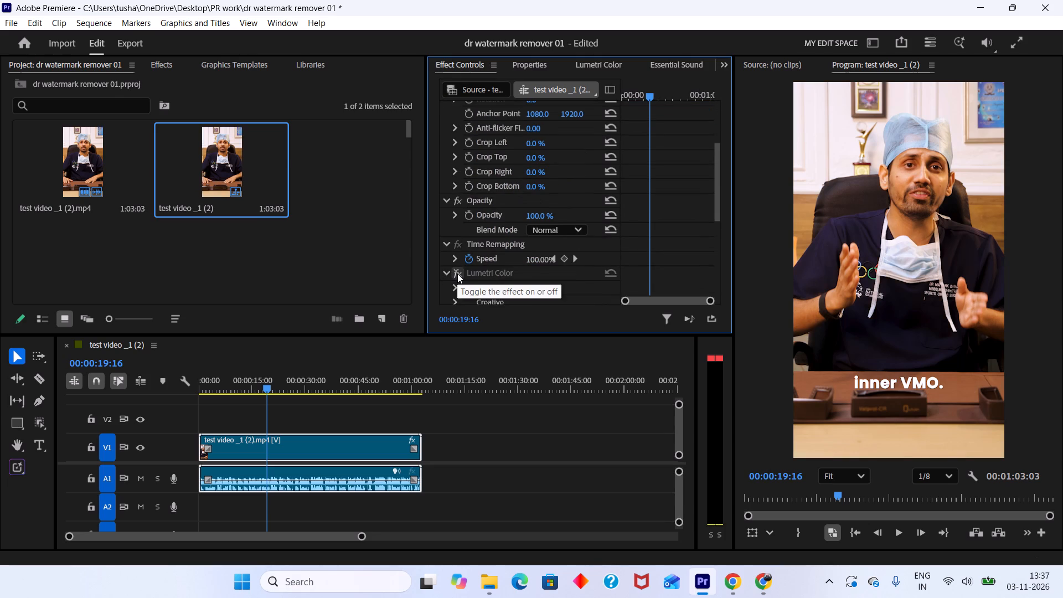
pyautogui.click(457, 274)
pyautogui.hotkey('ctrl', 's')
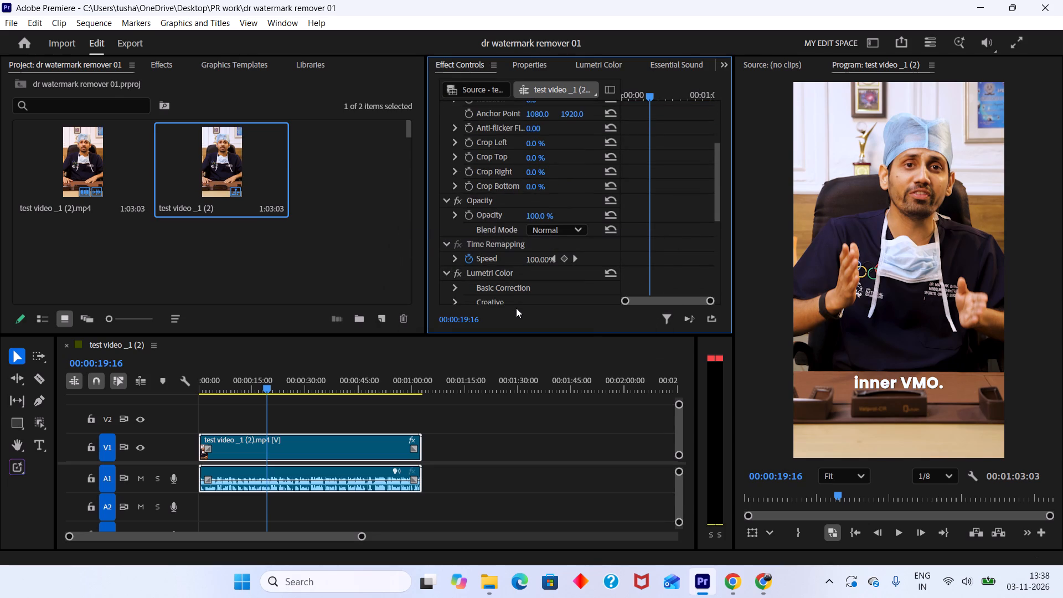
pyautogui.hotkey('ctrl', 's')
# Open the export settings and name the output test video _1 (2) ___ in the D:\RENDER folder.
pyautogui.hotkey('ctrl', 'm')
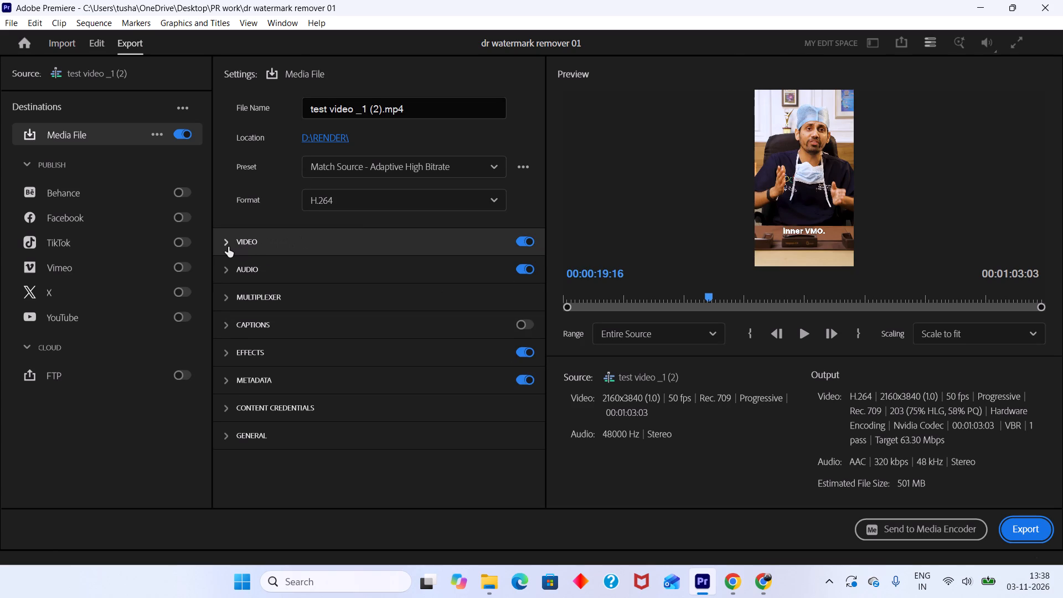
pyautogui.click(343, 138)
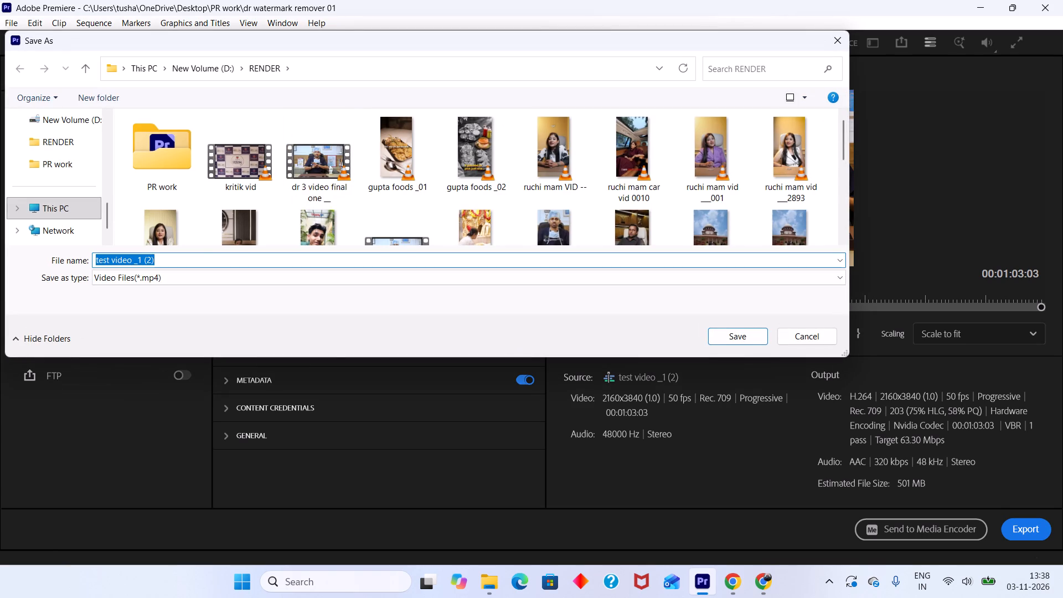
pyautogui.click(178, 263)
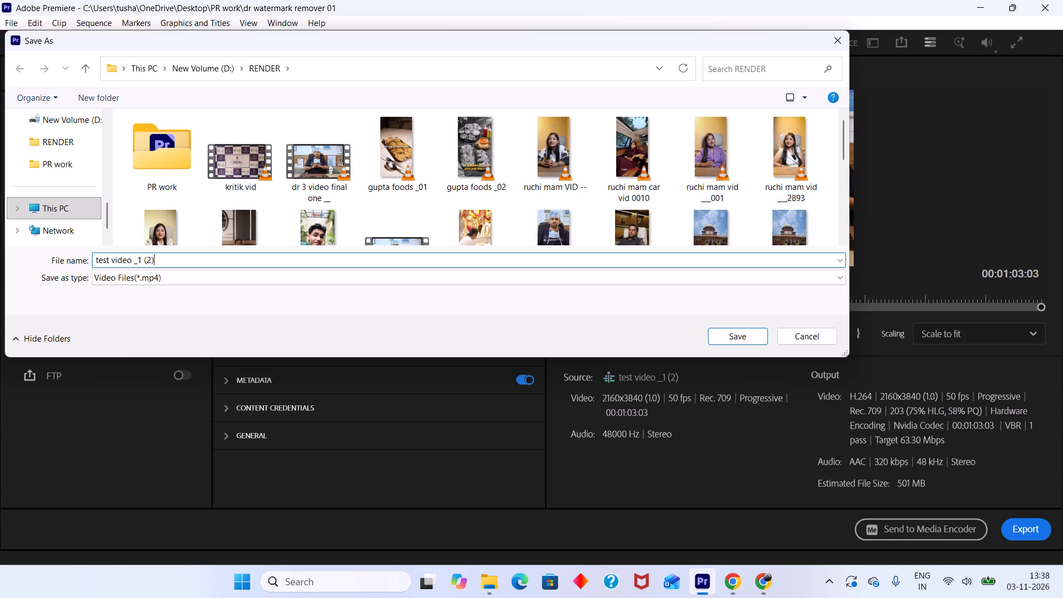
pyautogui.press('space')
pyautogui.write('___')
pyautogui.click(724, 338)
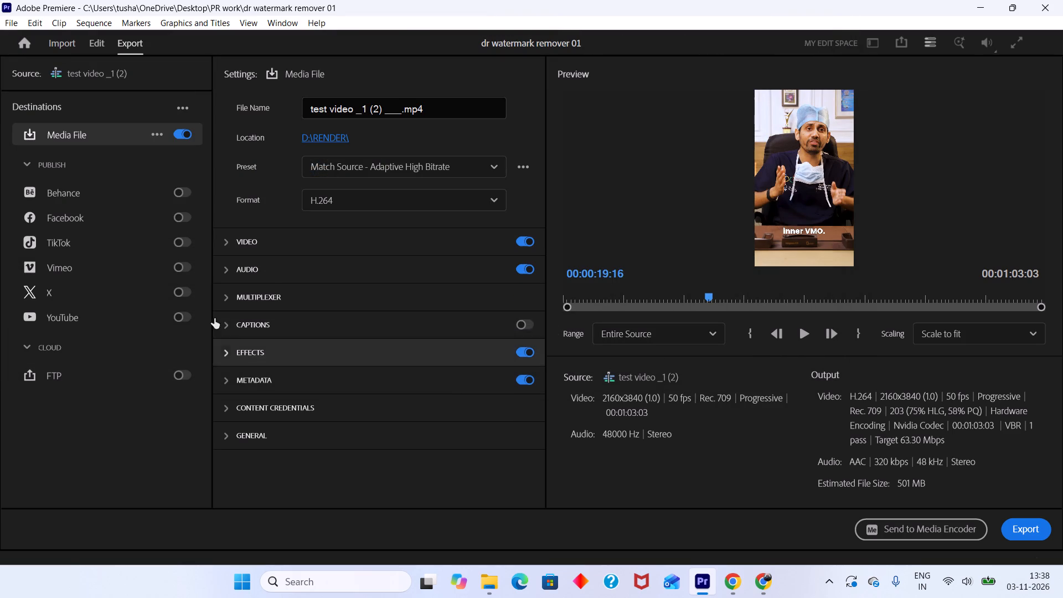
# Expand the full video export settings and lower the target bitrate to about 11 Mbps.
pyautogui.click(233, 245)
pyautogui.click(256, 464)
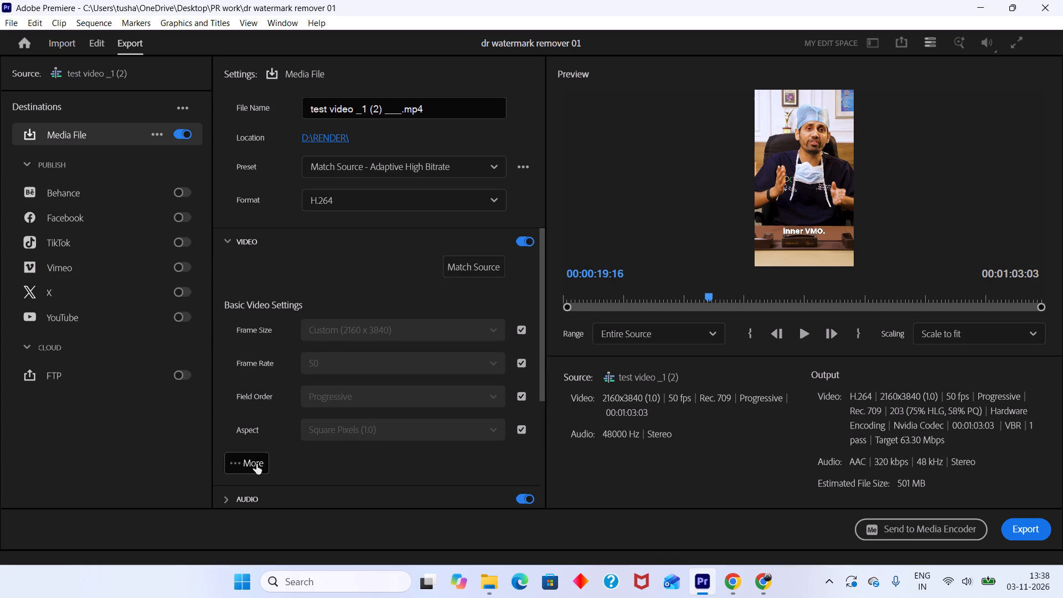
pyautogui.moveTo(540, 283); pyautogui.dragTo(543, 398)
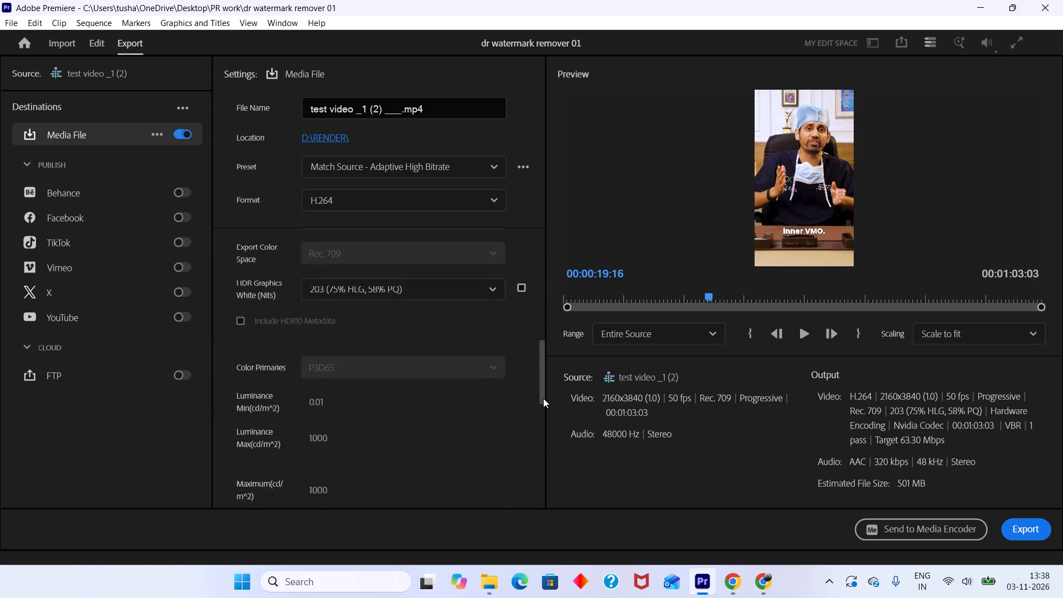
pyautogui.moveTo(543, 398); pyautogui.dragTo(543, 448)
pyautogui.moveTo(353, 389); pyautogui.dragTo(343, 387)
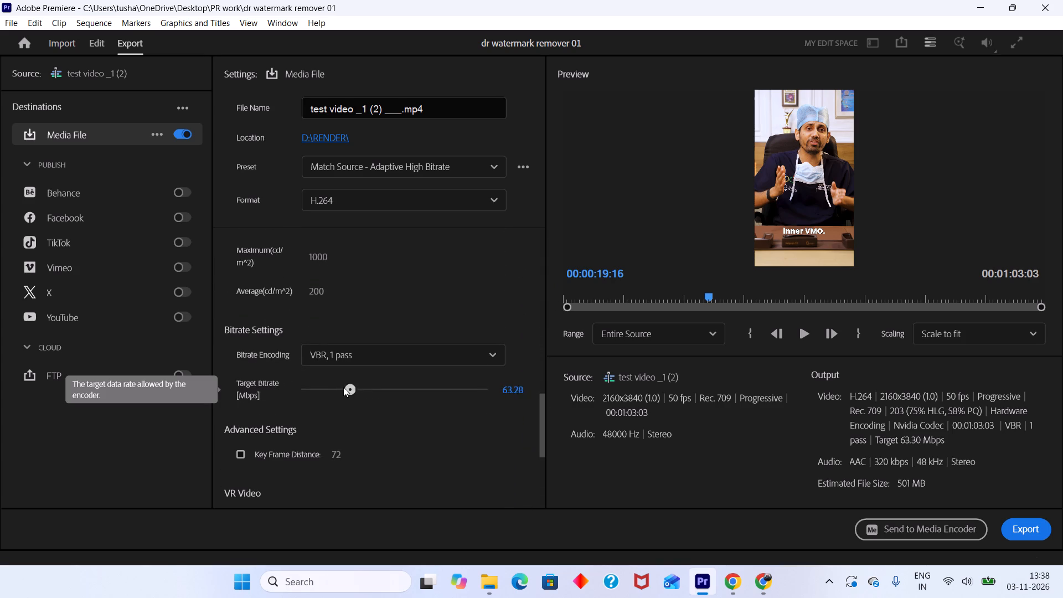
pyautogui.moveTo(343, 387); pyautogui.dragTo(339, 387)
pyautogui.moveTo(339, 387); pyautogui.dragTo(322, 382)
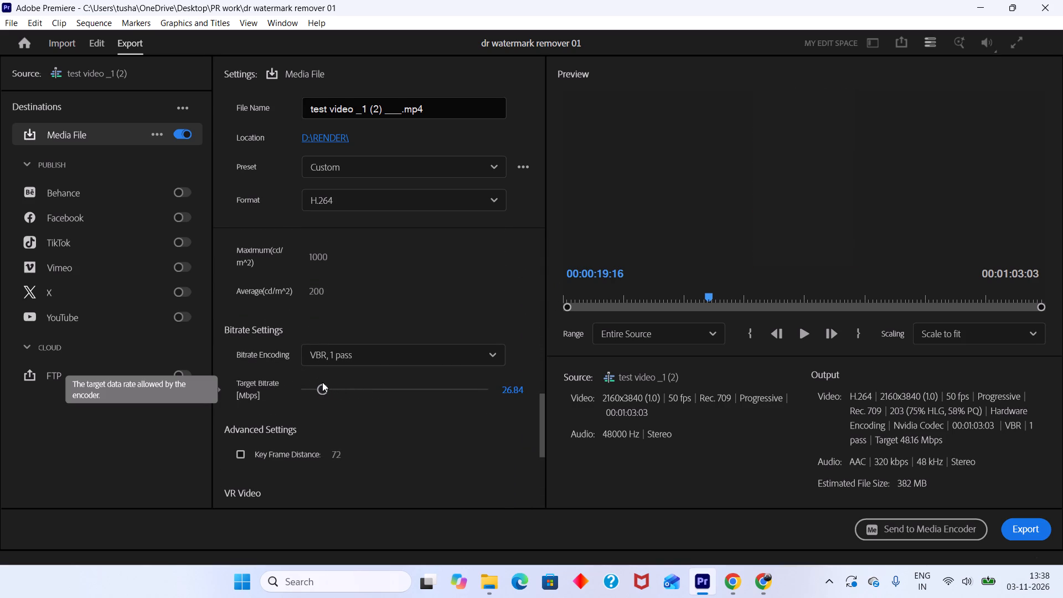
pyautogui.moveTo(324, 386); pyautogui.dragTo(309, 380)
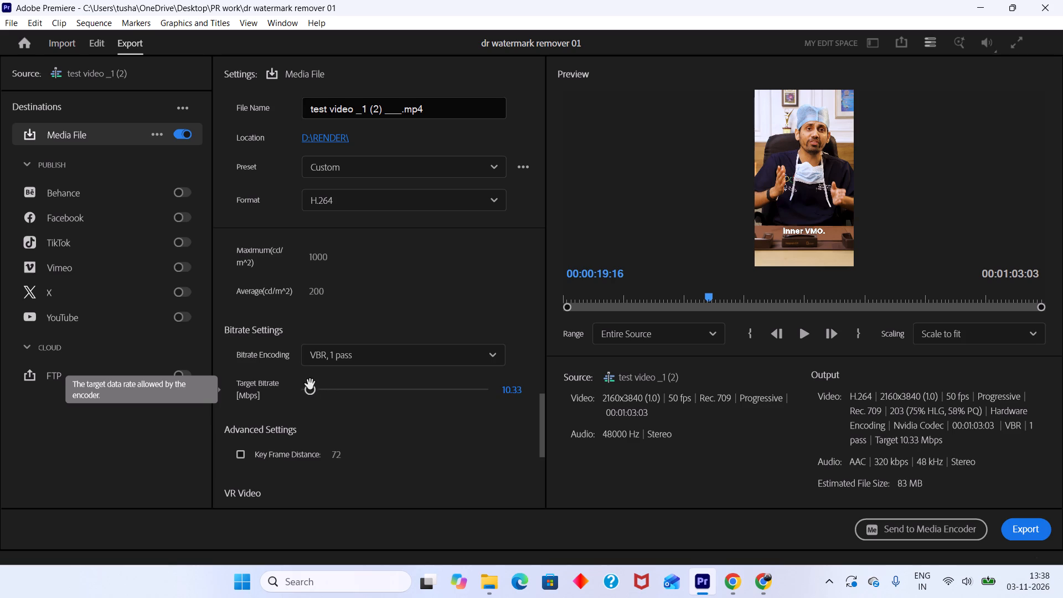
pyautogui.click(314, 393)
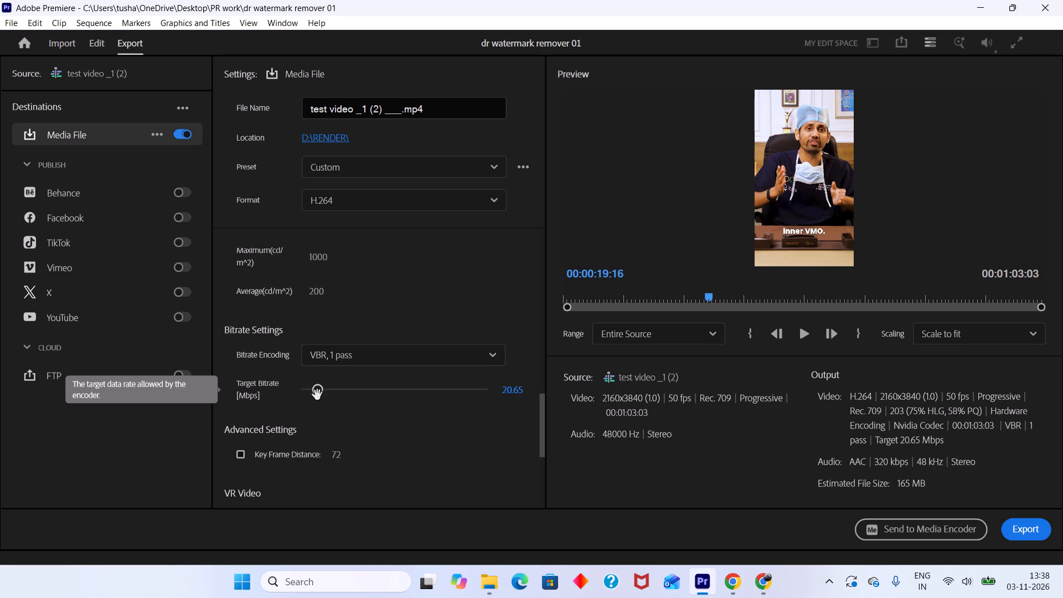
pyautogui.moveTo(317, 394); pyautogui.dragTo(309, 391)
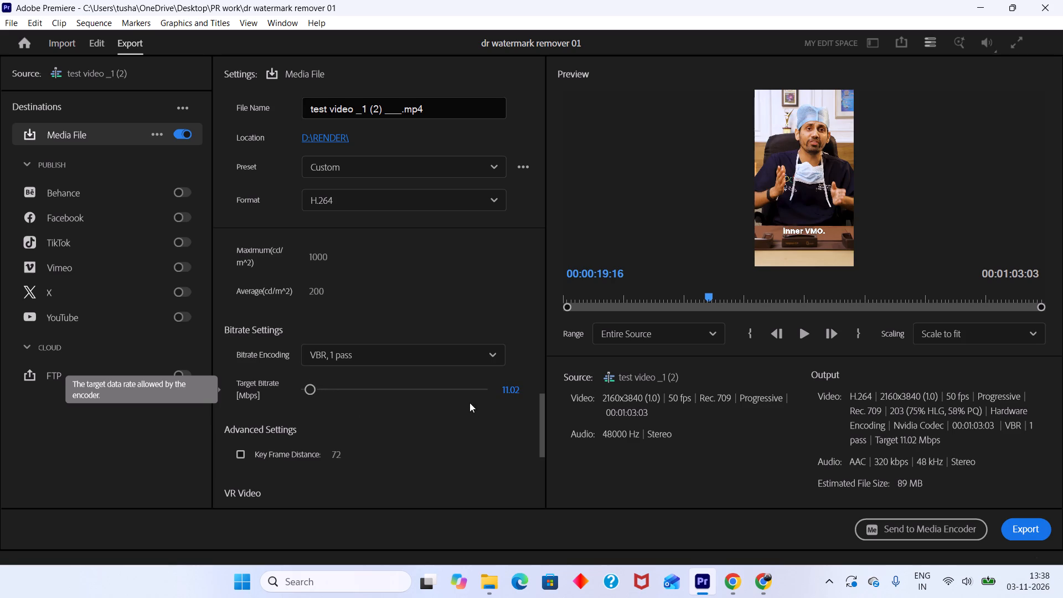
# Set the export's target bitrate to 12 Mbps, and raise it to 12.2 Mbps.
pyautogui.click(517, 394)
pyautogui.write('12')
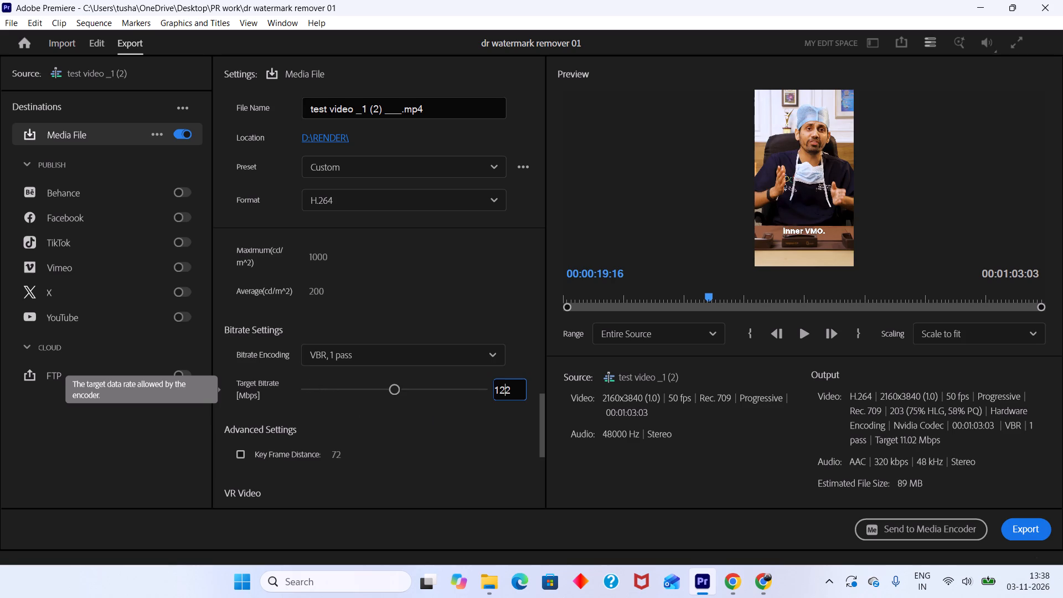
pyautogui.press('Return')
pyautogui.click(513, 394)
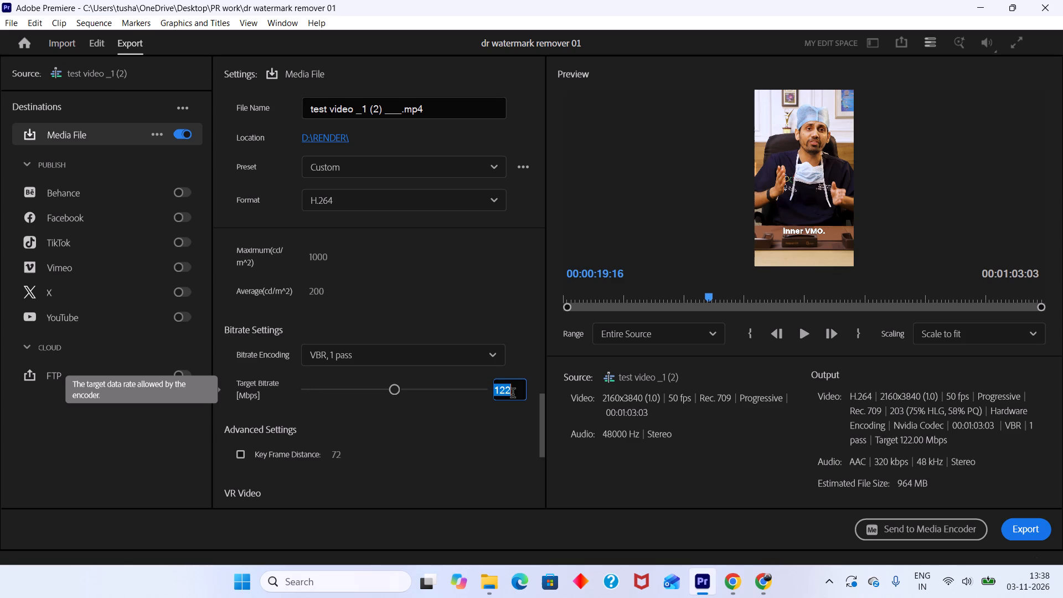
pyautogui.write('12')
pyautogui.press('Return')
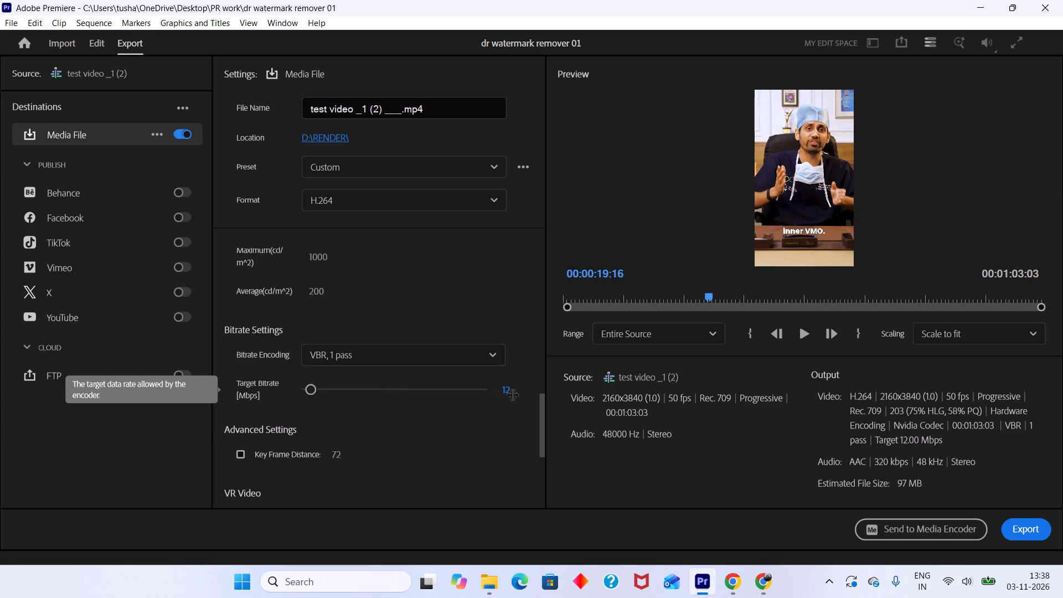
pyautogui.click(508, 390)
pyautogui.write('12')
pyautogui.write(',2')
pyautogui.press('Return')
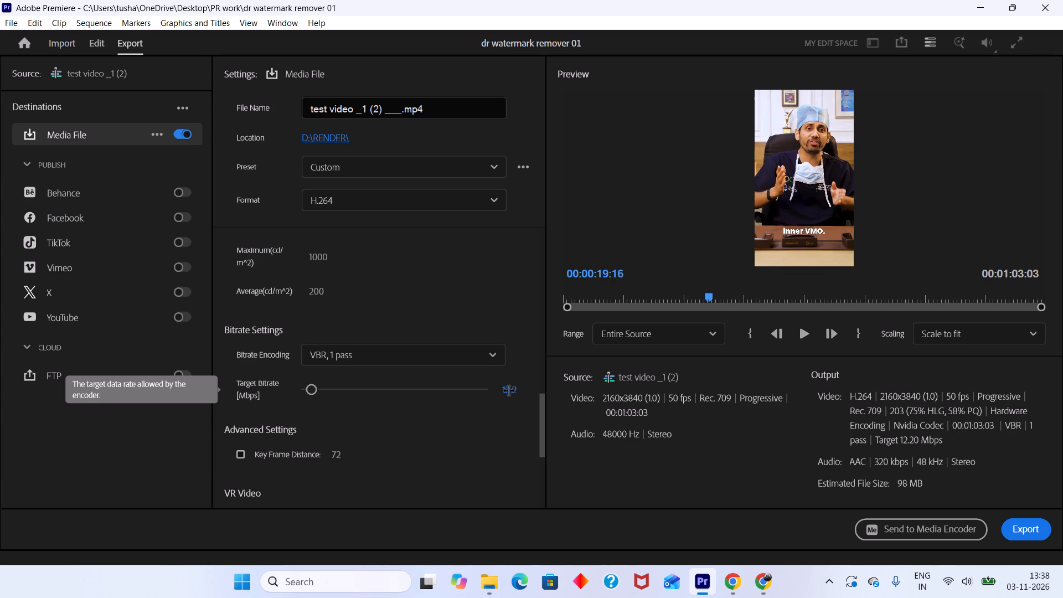
# Set the export's target bitrate to 12.3 Mbps.
pyautogui.click(508, 390)
pyautogui.write('12')
pyautogui.write(',3')
pyautogui.press('Return')
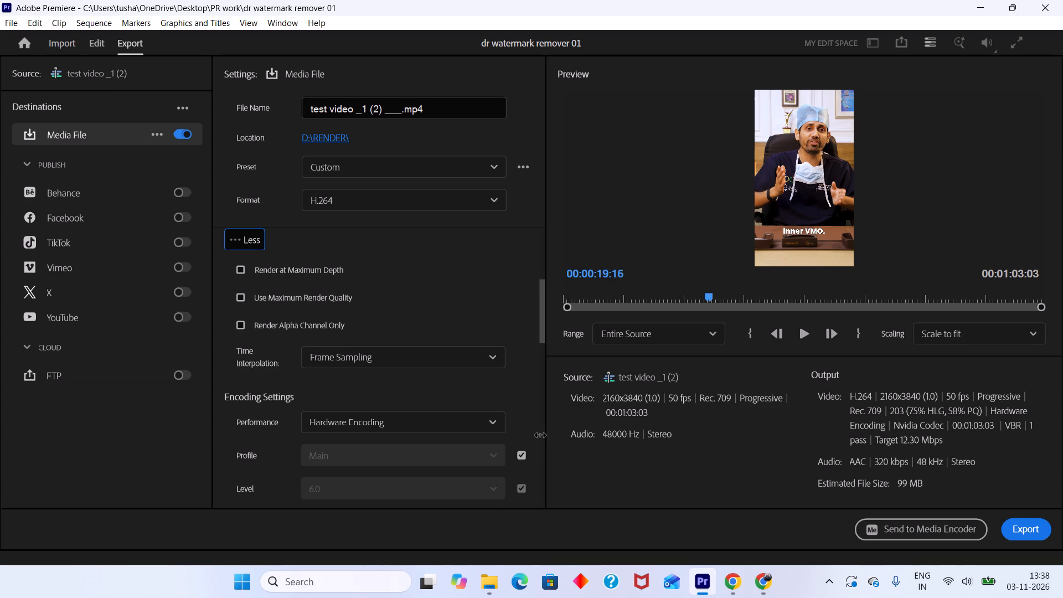
# Export the sequence immediately with the current H.264 settings.
pyautogui.click(1037, 533)
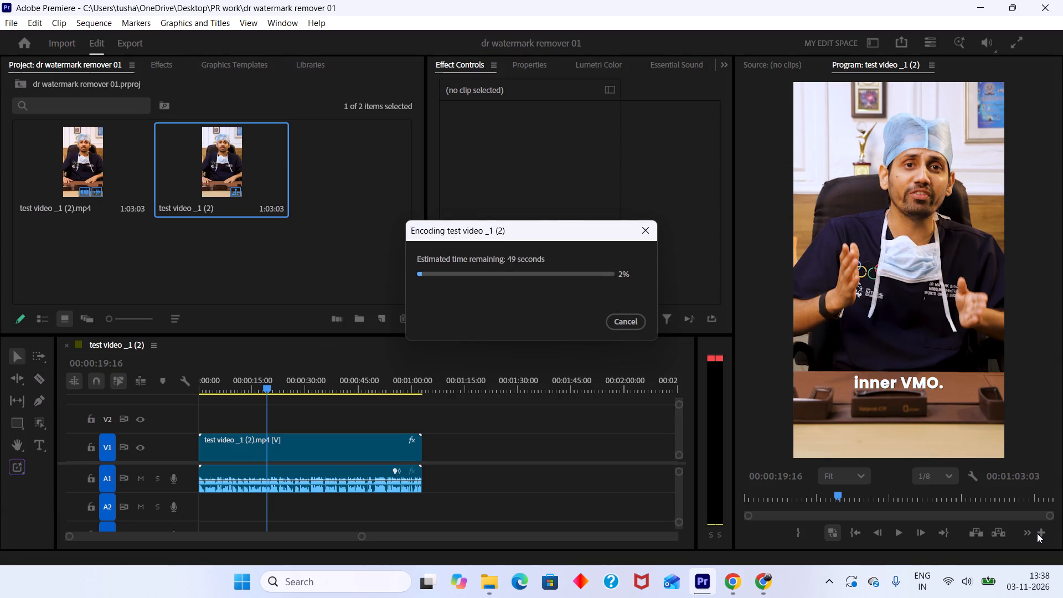
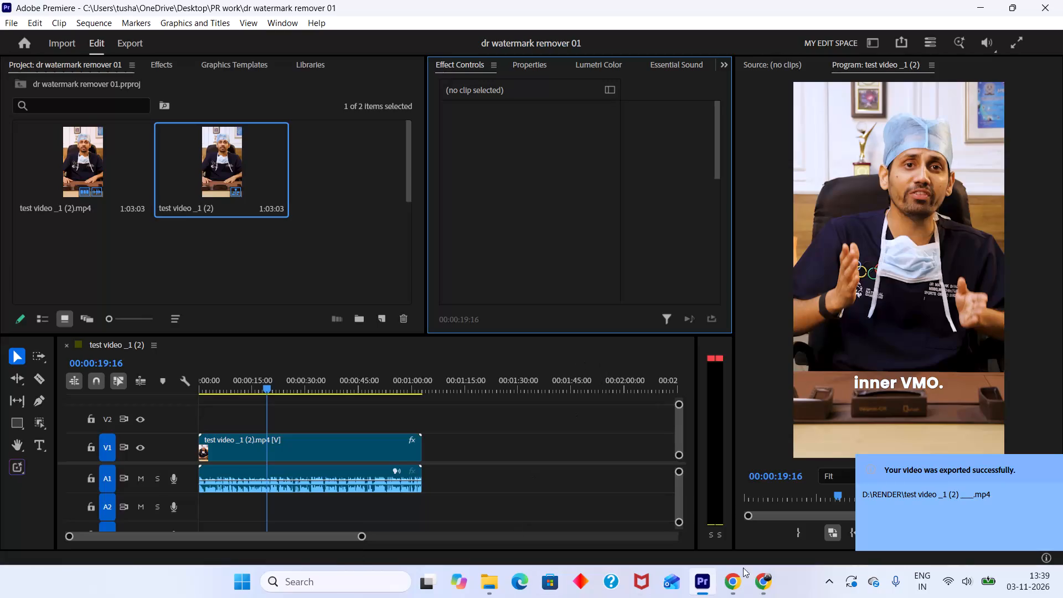
# Switch to the Gemini watermark remover page in Chrome and load the exported "test video _1 (2) ___" from the RENDER folder.
pyautogui.click(767, 523)
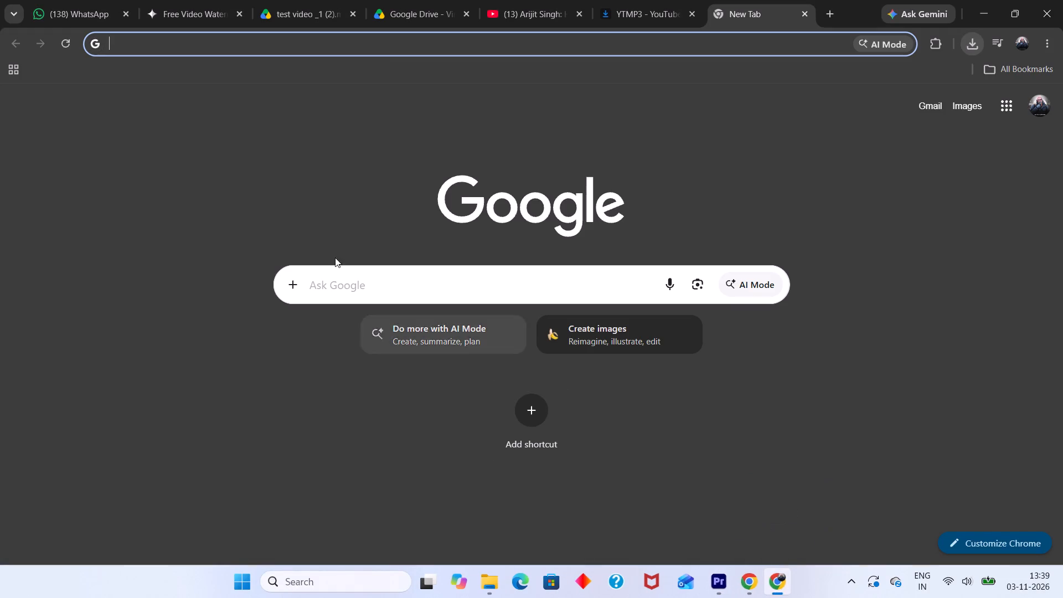
pyautogui.click(188, 21)
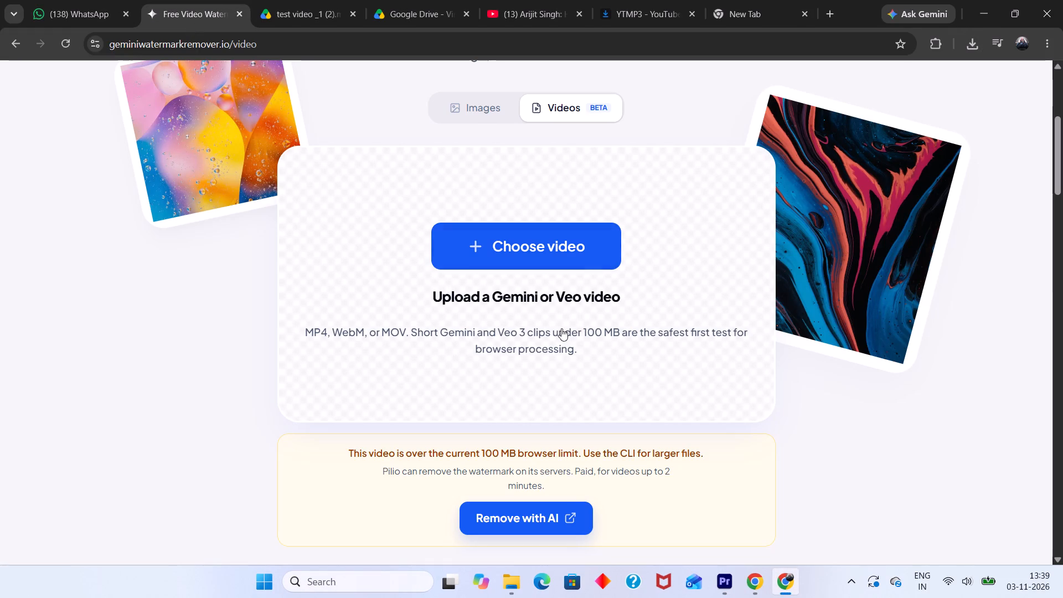
pyautogui.click(570, 250)
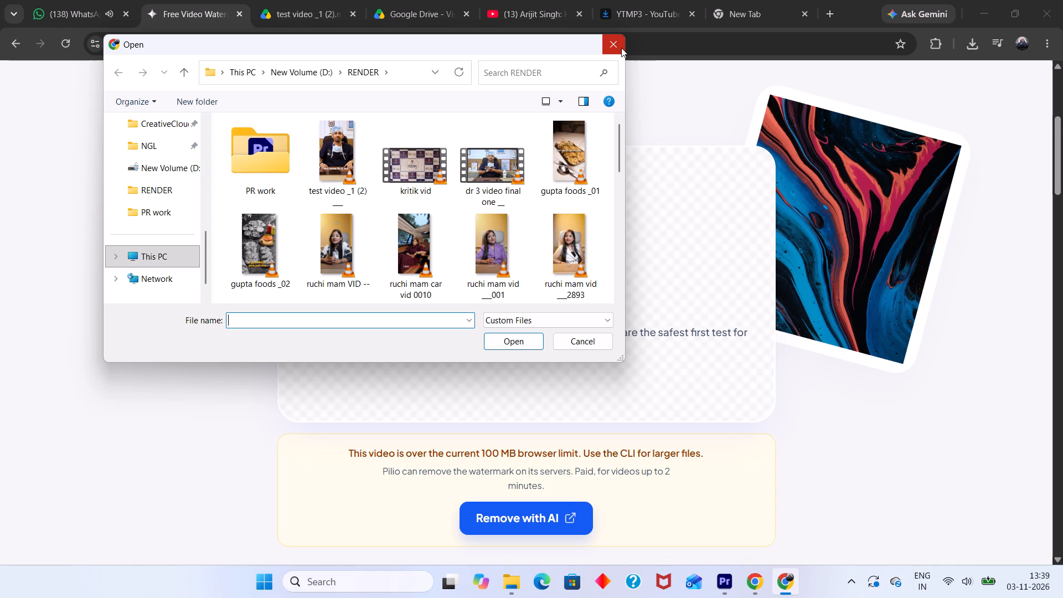
pyautogui.click(325, 181)
pyautogui.click(509, 335)
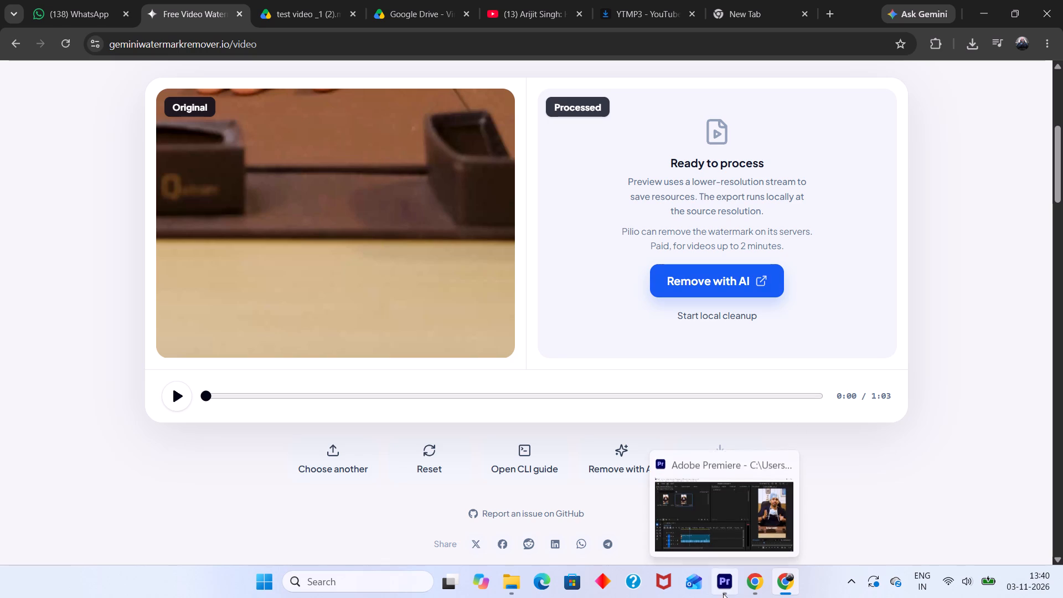
# Switch to Premiere and examine the foam-rolling gym clip that follows the Step 1 title, playing it at Fit zoom.
pyautogui.click(725, 515)
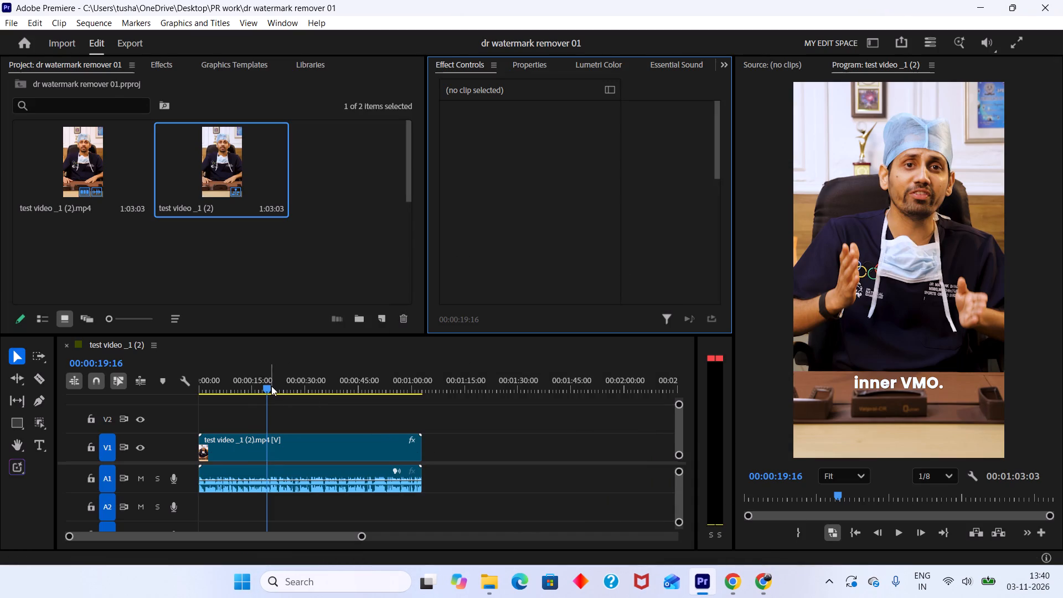
pyautogui.moveTo(271, 386); pyautogui.dragTo(235, 370)
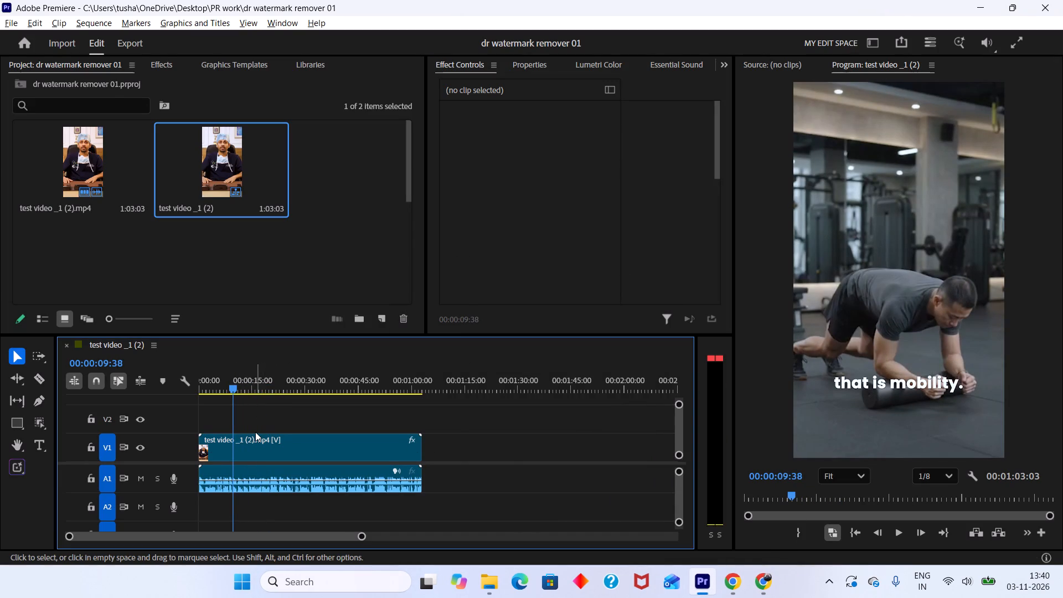
pyautogui.keyDown('alt'); pyautogui.scroll(5, 255, 432); pyautogui.keyUp('alt')
pyautogui.scroll(10, 255, 432)
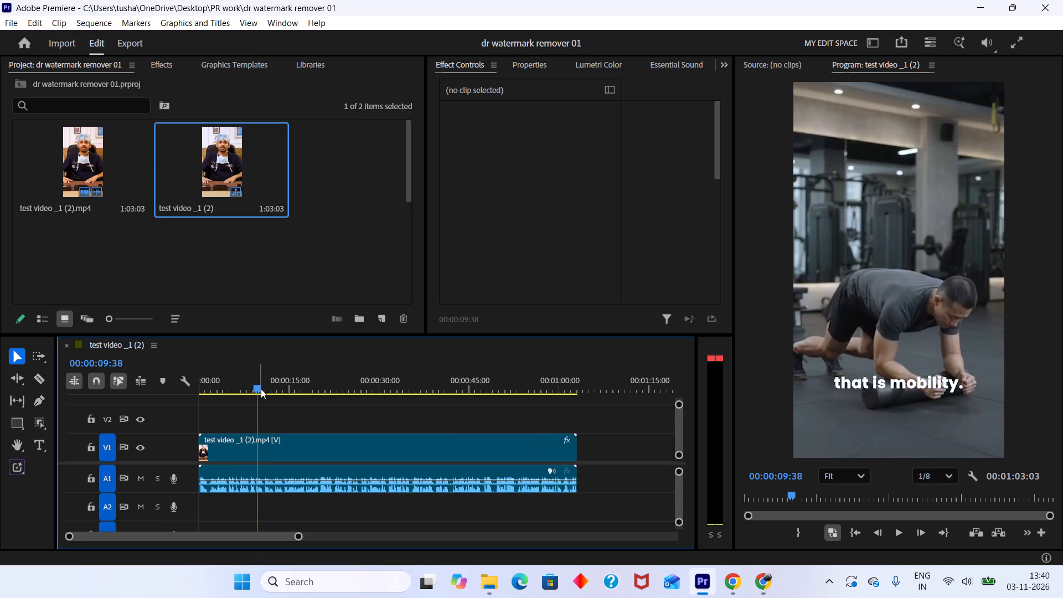
pyautogui.moveTo(261, 389); pyautogui.dragTo(256, 388)
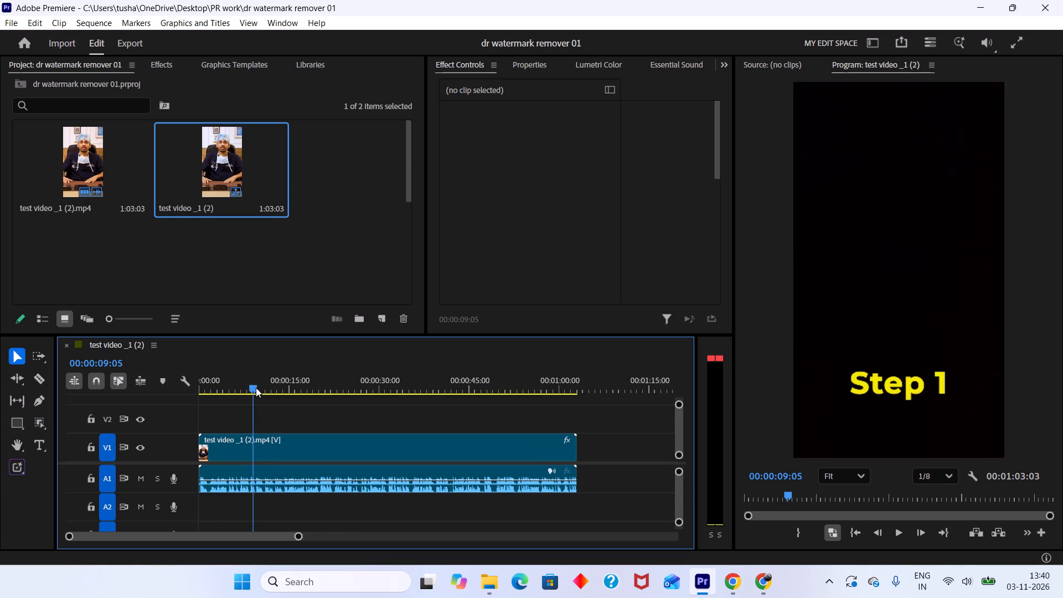
pyautogui.press('space')
pyautogui.press('space')
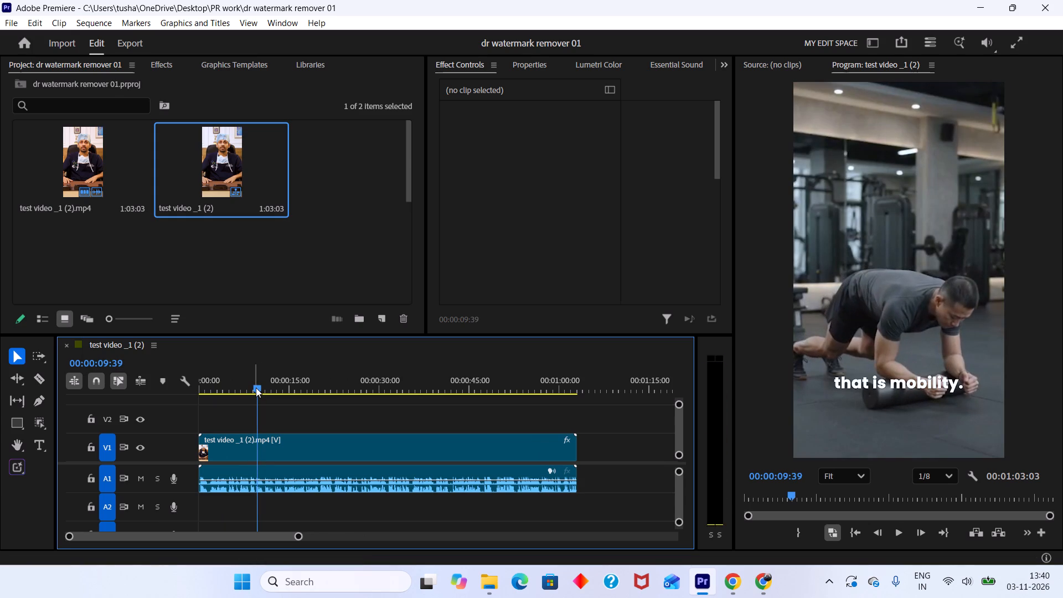
pyautogui.press('space')
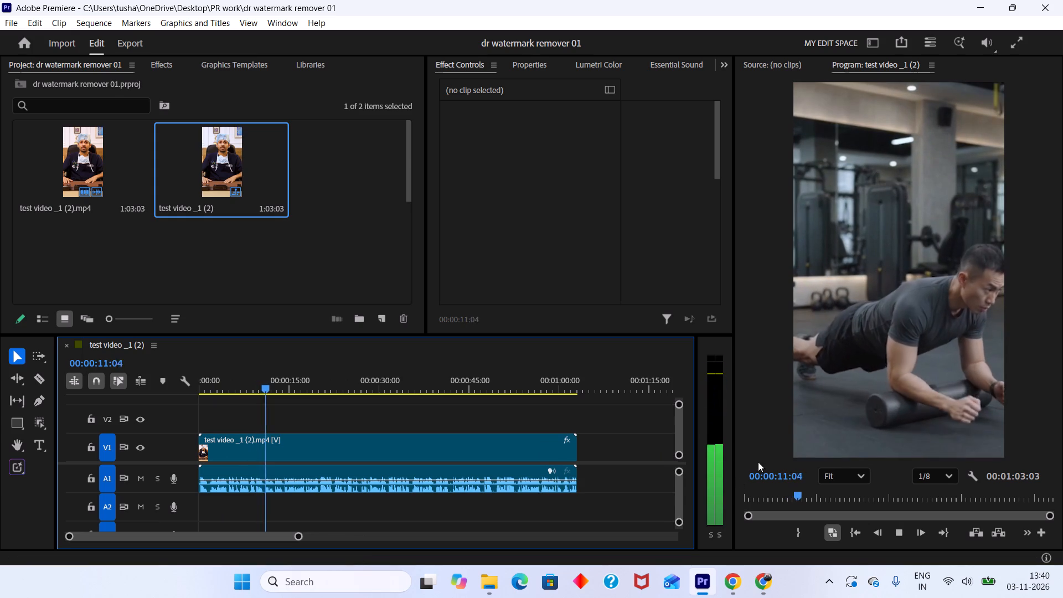
pyautogui.press('space')
pyautogui.click(833, 481)
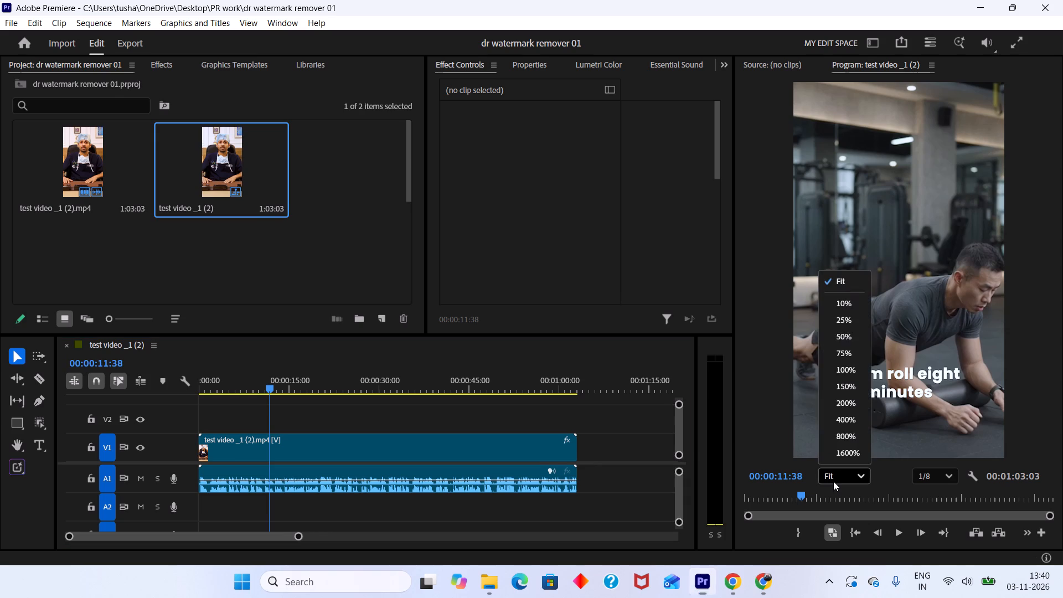
pyautogui.click(846, 283)
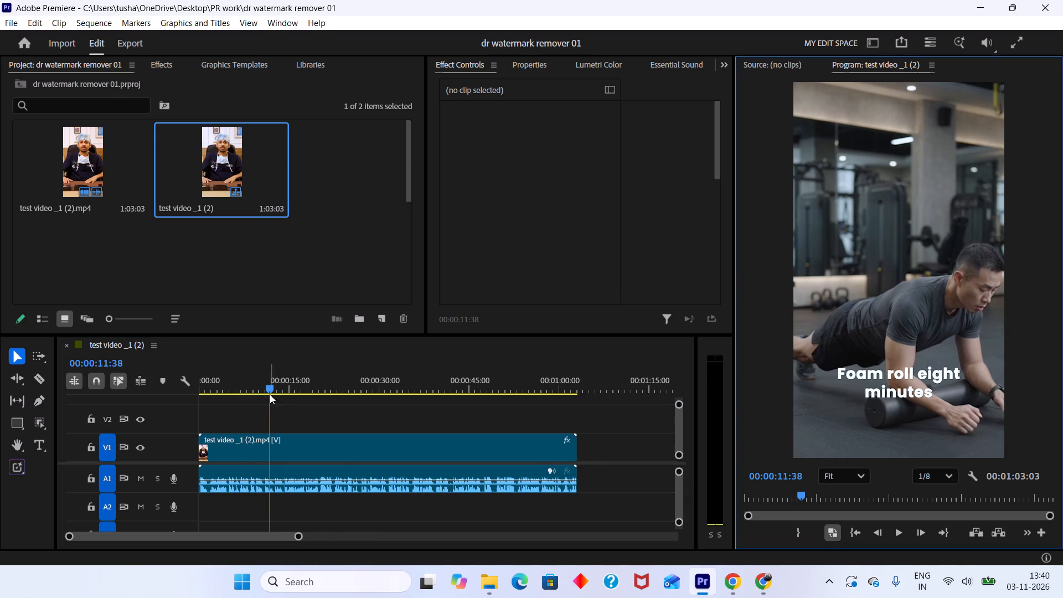
# Scrub through the whole sequence to examine where the AI gym shots alternate with the doctor's footage.
pyautogui.moveTo(268, 388); pyautogui.dragTo(297, 409)
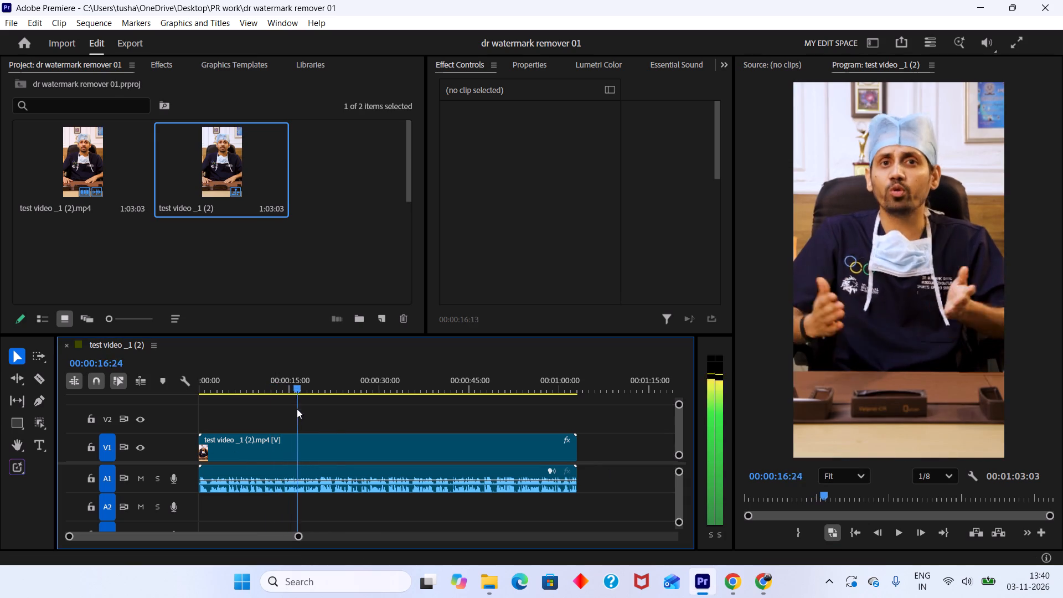
pyautogui.moveTo(297, 409); pyautogui.dragTo(379, 432)
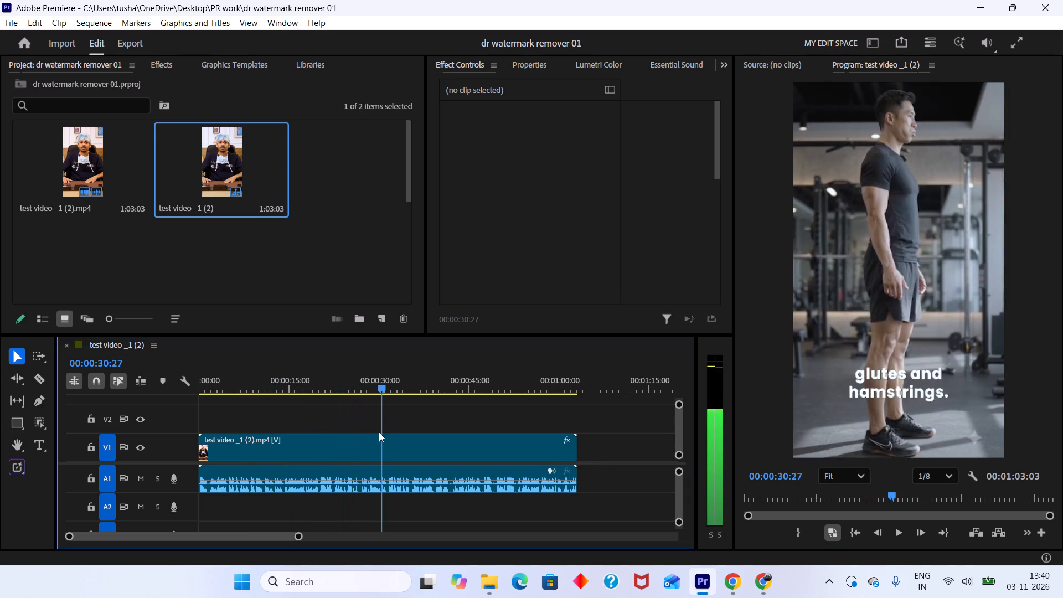
pyautogui.moveTo(379, 432); pyautogui.dragTo(420, 418)
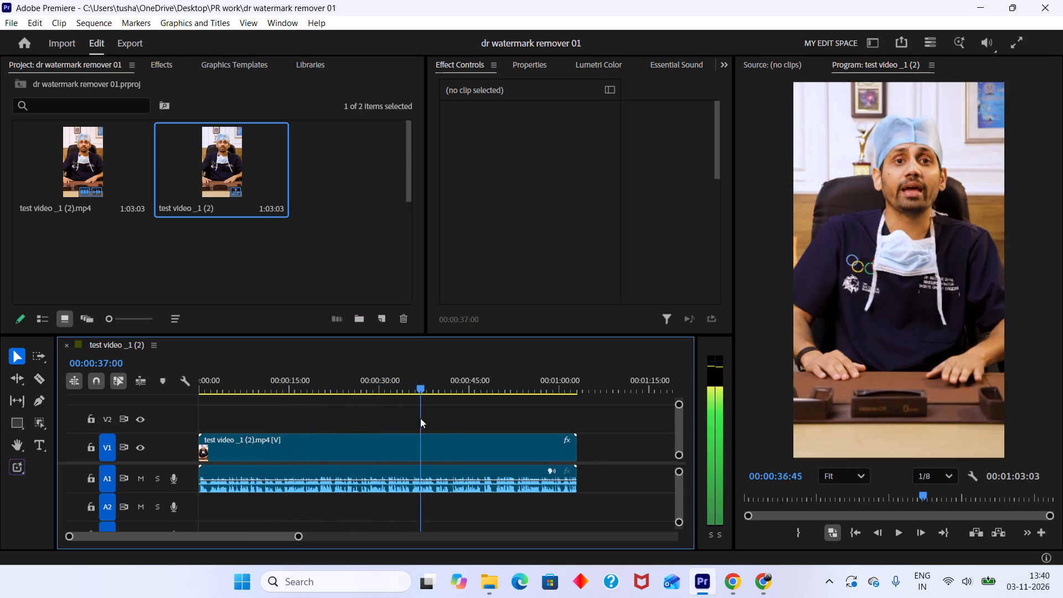
pyautogui.moveTo(420, 418); pyautogui.dragTo(518, 452)
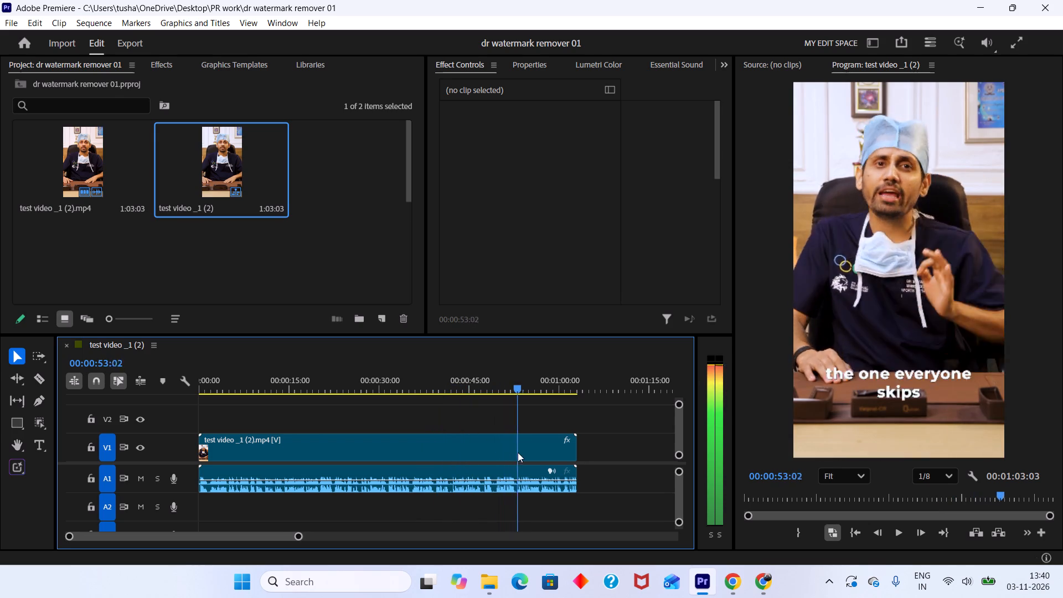
pyautogui.moveTo(518, 452); pyautogui.dragTo(209, 409)
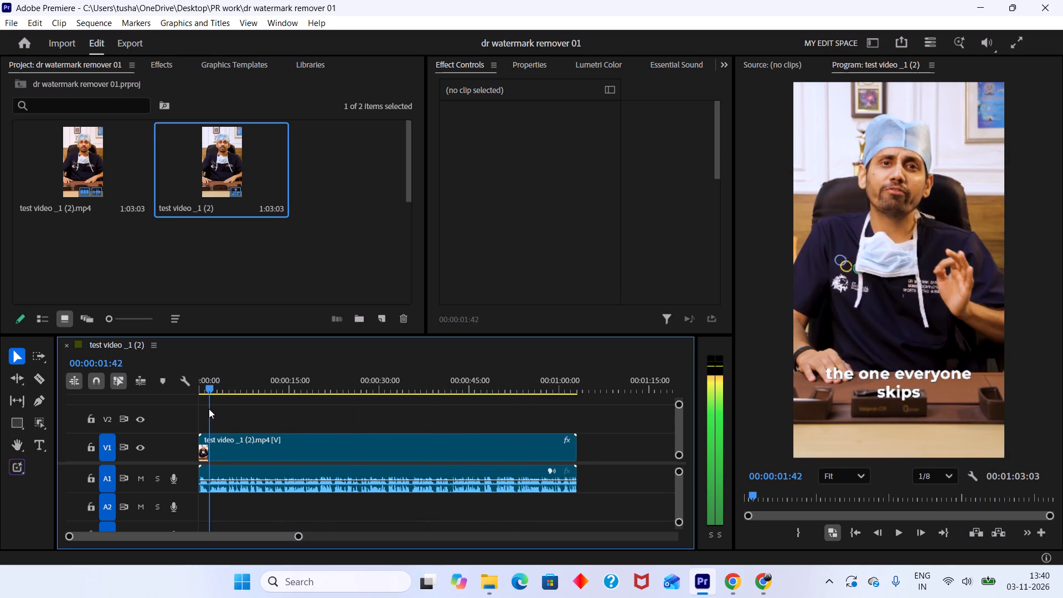
pyautogui.moveTo(209, 409); pyautogui.dragTo(290, 440)
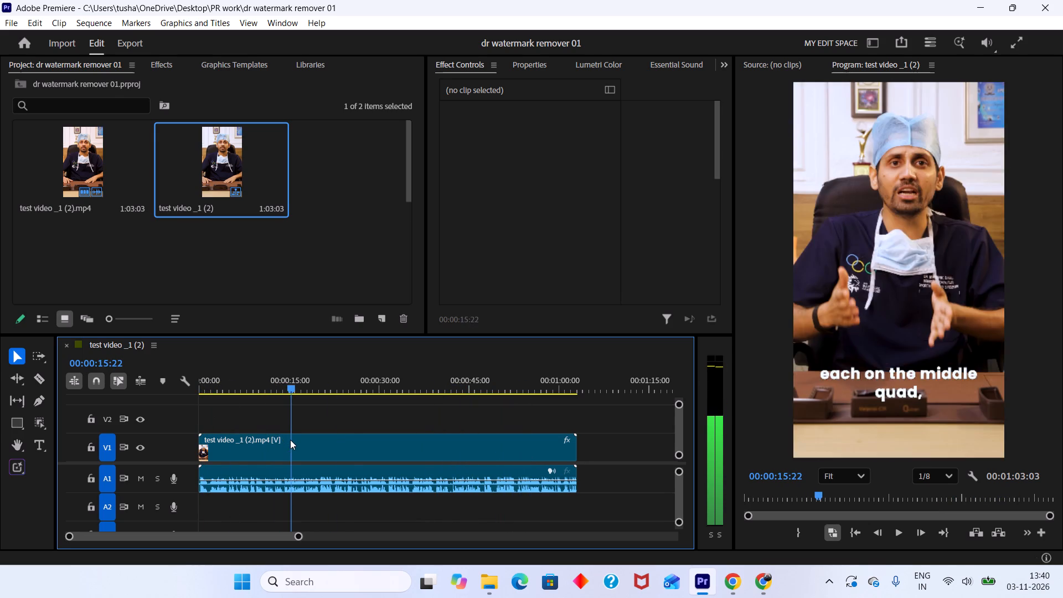
pyautogui.moveTo(290, 440); pyautogui.dragTo(295, 438)
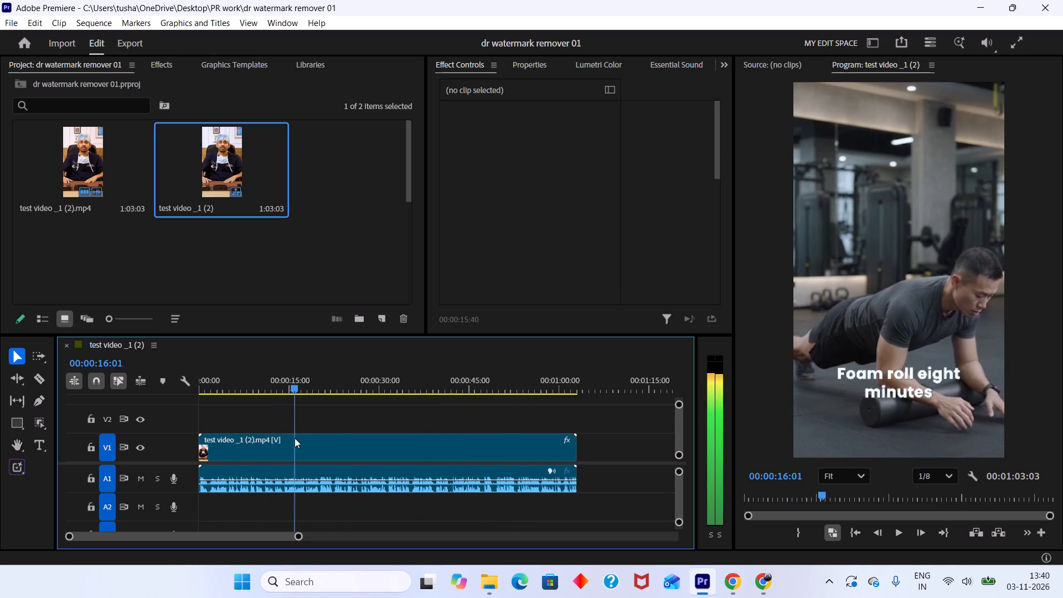
pyautogui.moveTo(295, 438); pyautogui.dragTo(329, 457)
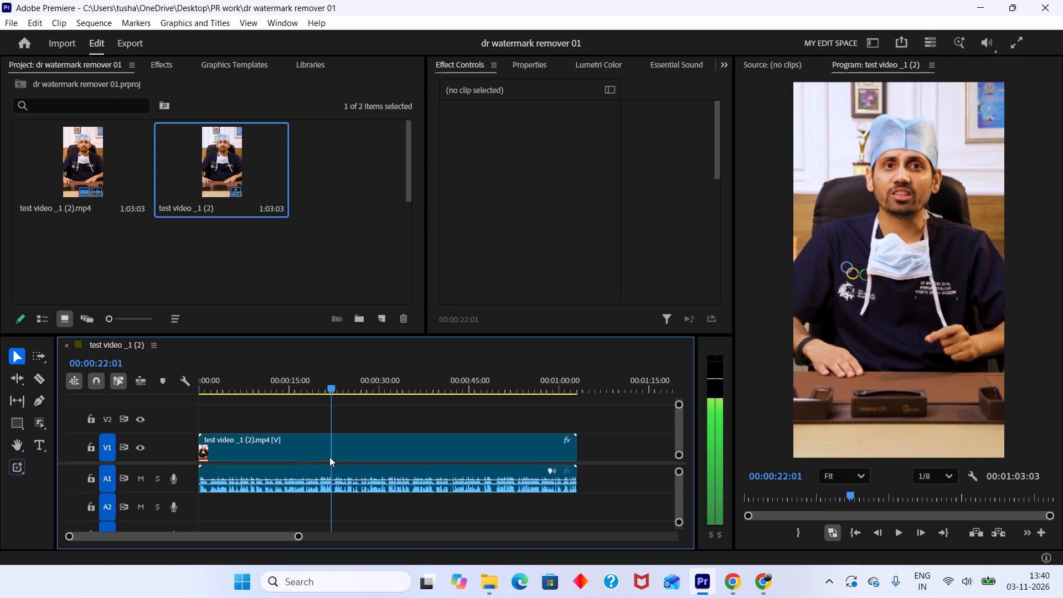
# Examine the transition from the doctor into the squat clip frame by frame, around 24 to 25 seconds.
pyautogui.moveTo(329, 457); pyautogui.dragTo(355, 464)
pyautogui.press('Left')
pyautogui.press('Left')
pyautogui.press('Left')
pyautogui.press('Left')
pyautogui.press('Left')
pyautogui.press('Left')
pyautogui.press('Left')
pyautogui.press('Left')
pyautogui.press('Left')
pyautogui.press('Left')
pyautogui.press('Left')
pyautogui.press('Left')
pyautogui.press('Left')
pyautogui.press('Left')
pyautogui.press('Left')
pyautogui.press('Left')
pyautogui.press('Left')
pyautogui.press('Left')
pyautogui.press('Left')
pyautogui.press('Left')
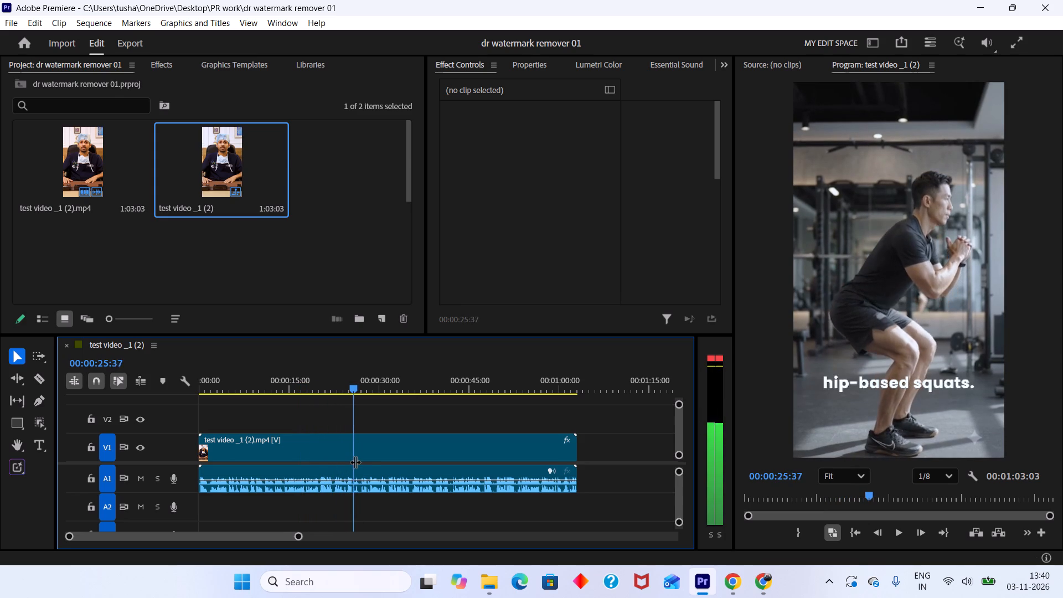
pyautogui.moveTo(349, 387); pyautogui.dragTo(342, 384)
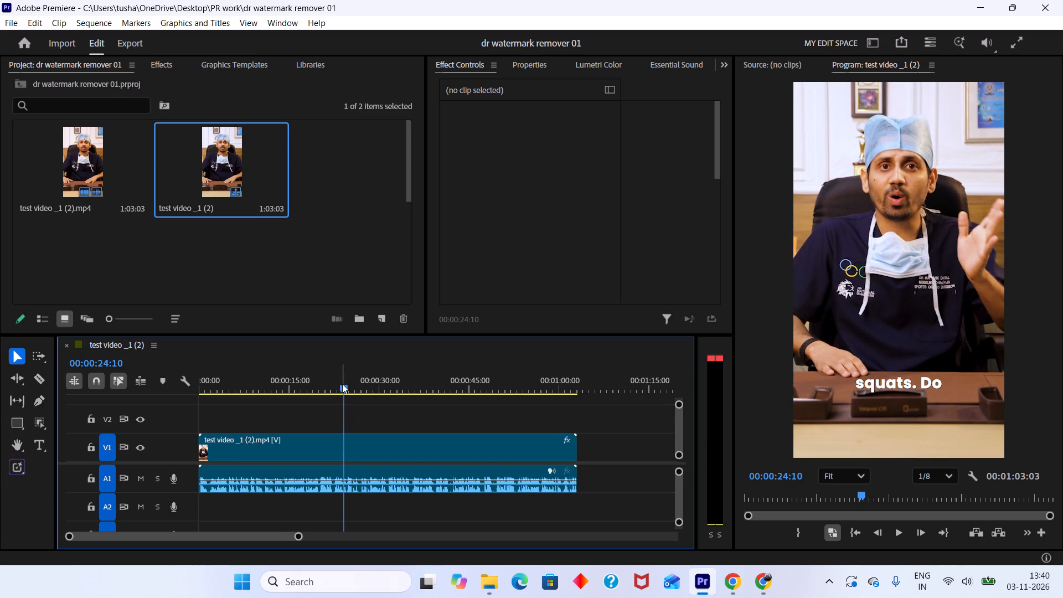
pyautogui.press('Right')
pyautogui.press('Right')
pyautogui.press('Right')
pyautogui.press('Right')
pyautogui.press('Right')
pyautogui.press('Right')
pyautogui.press('Right')
pyautogui.press('Right')
pyautogui.press('Right')
pyautogui.press('Right')
pyautogui.press('Right')
pyautogui.press('Right')
pyautogui.press('Right')
pyautogui.press('Right')
pyautogui.press('Right')
pyautogui.press('Right')
pyautogui.press('Right')
pyautogui.press('Right')
pyautogui.press('Right')
pyautogui.press('Right')
pyautogui.press('Right')
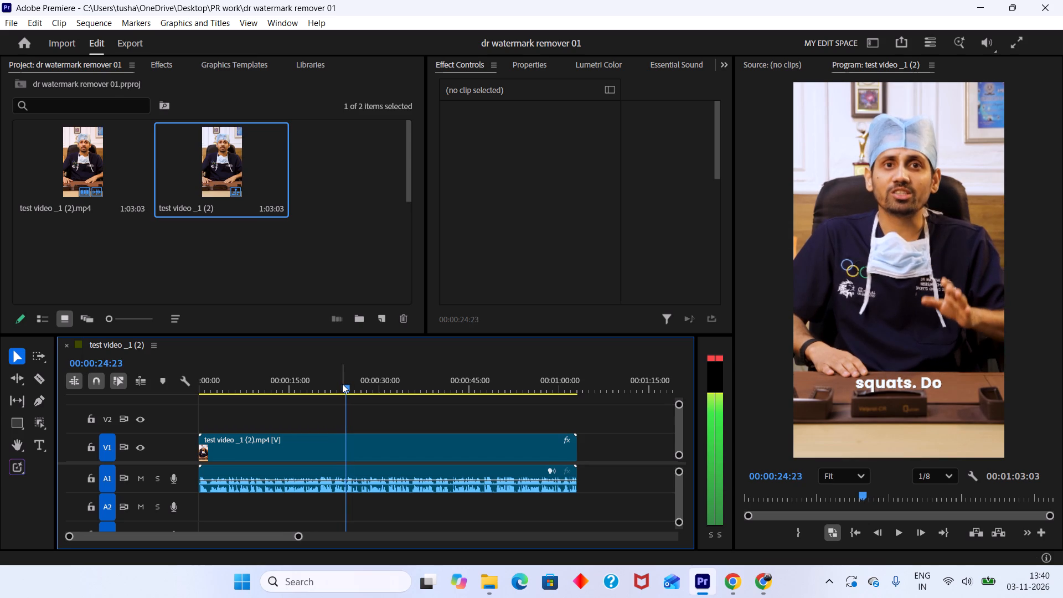
pyautogui.press('Right')
pyautogui.press('Right')
pyautogui.press('Right')
pyautogui.press('Right')
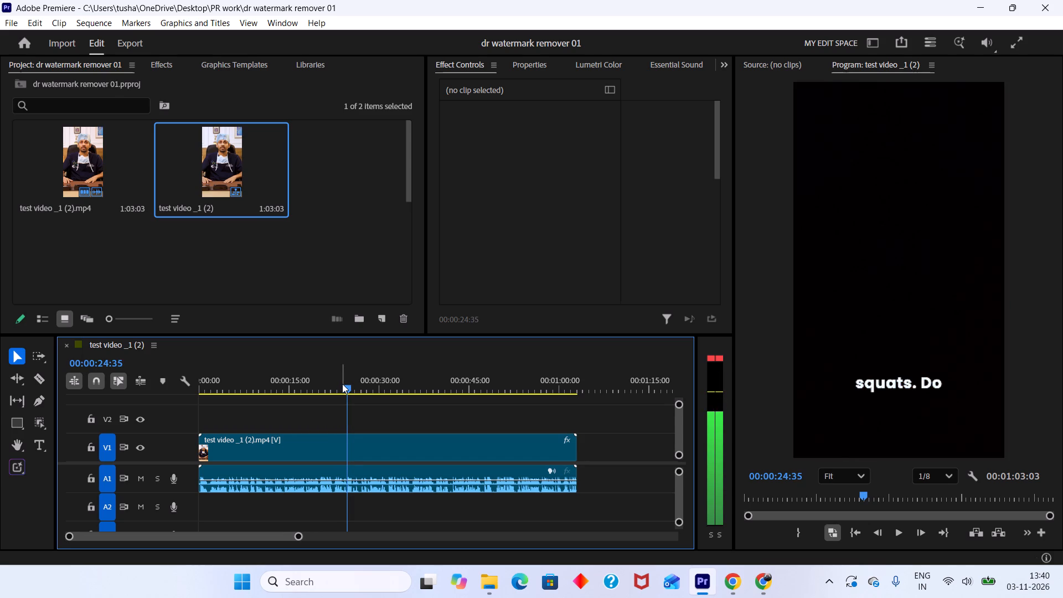
pyautogui.press('Right')
pyautogui.press('Right')
pyautogui.press('Right')
pyautogui.press('Right')
pyautogui.press('Right')
pyautogui.press('Right')
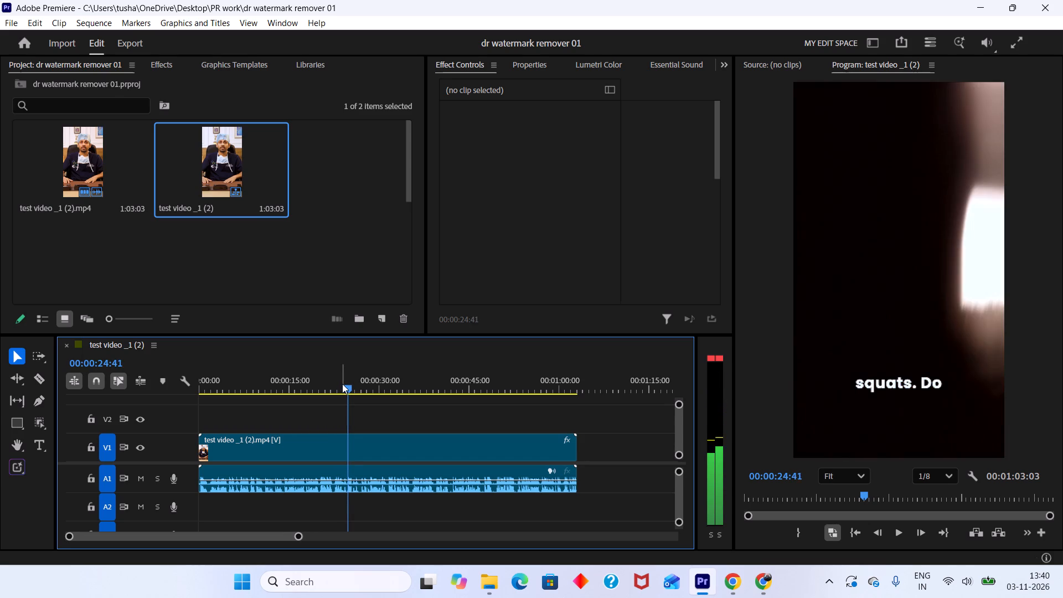
pyautogui.press('Right')
pyautogui.press('Right')
pyautogui.press('Right')
pyautogui.press('Right')
pyautogui.press('Right')
pyautogui.press('Right')
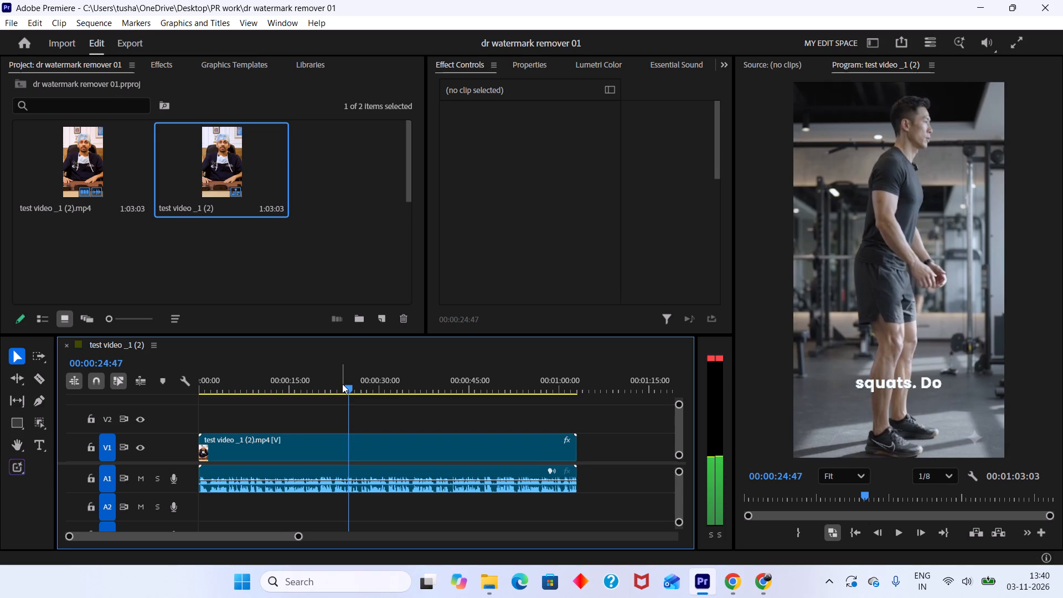
# Return to the sequence start and review the footage from the Step 1 transition through the Step 2 title.
pyautogui.press('Up')
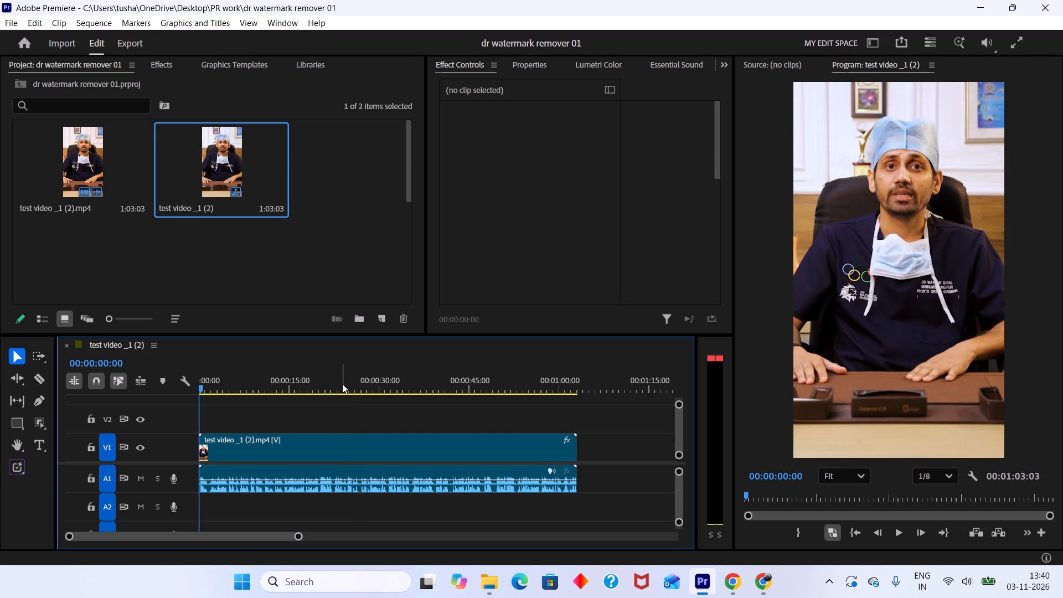
pyautogui.click(251, 380)
pyautogui.press('space')
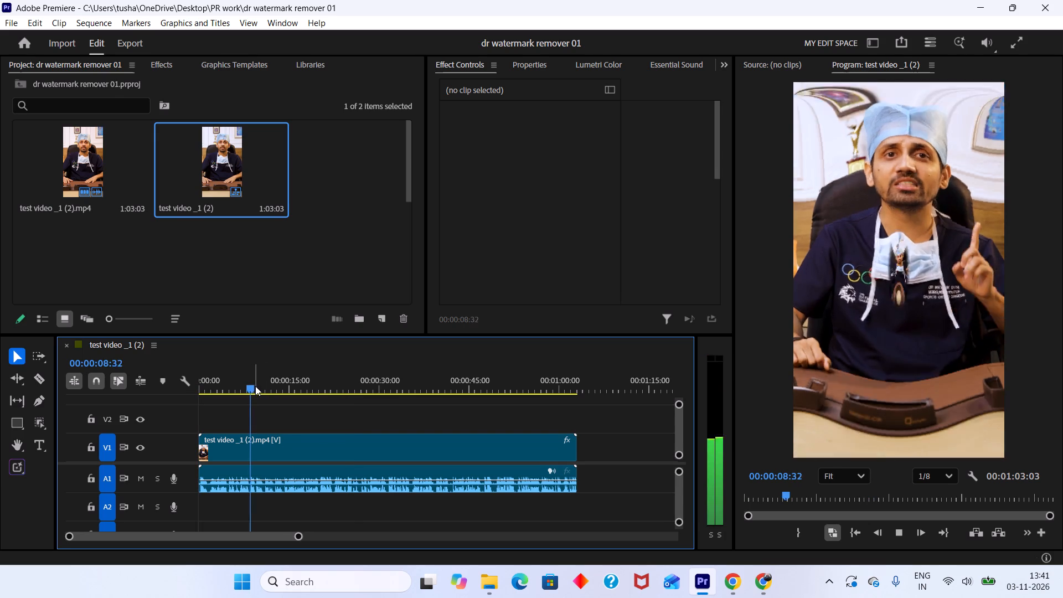
pyautogui.moveTo(256, 386); pyautogui.dragTo(275, 398)
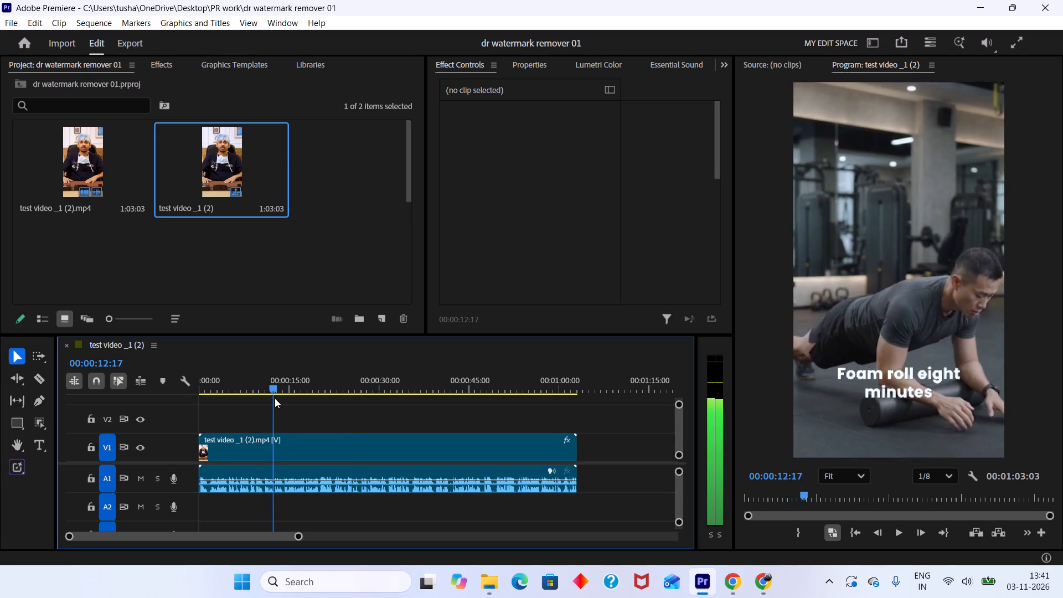
pyautogui.moveTo(275, 398); pyautogui.dragTo(290, 402)
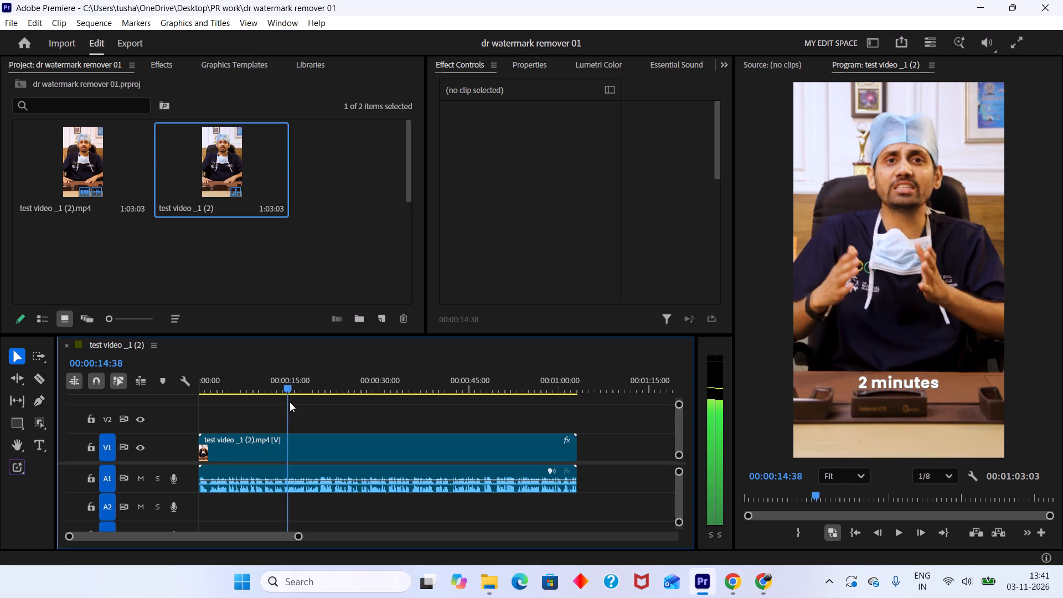
pyautogui.moveTo(290, 402); pyautogui.dragTo(327, 411)
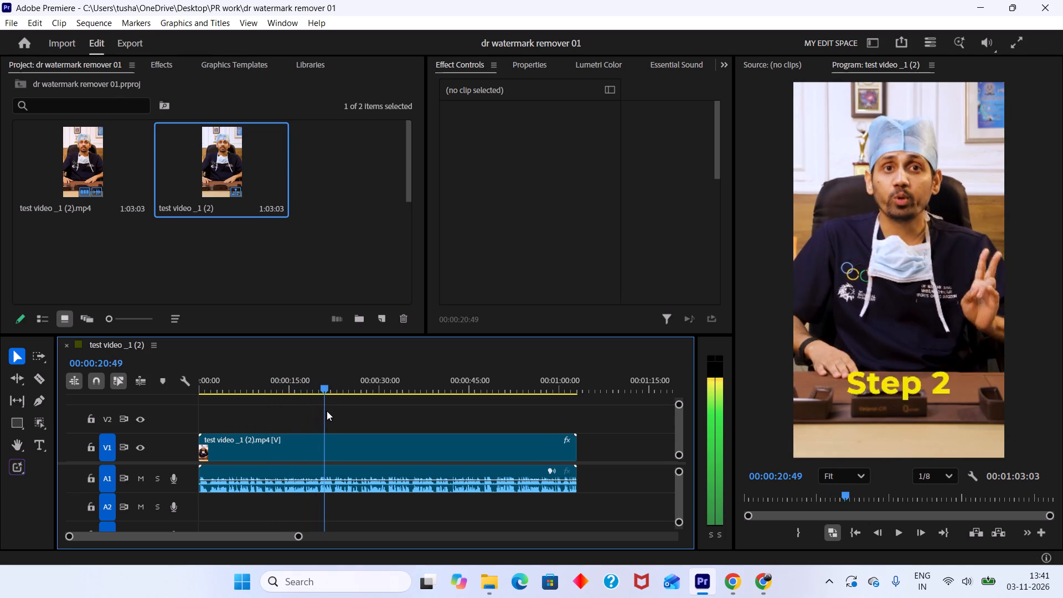
# Split the test video clip and its linked audio at 00:00:24:47, the first clean frame of the hip-based squats gym shot.
pyautogui.moveTo(327, 411); pyautogui.dragTo(357, 419)
pyautogui.press('Left')
pyautogui.press('Left')
pyautogui.press('Left')
pyautogui.press('Left')
pyautogui.press('Left')
pyautogui.press('Left')
pyautogui.press('Left')
pyautogui.press('Left')
pyautogui.press('Left')
pyautogui.press('Left')
pyautogui.press('Left')
pyautogui.press('Left')
pyautogui.press('Left')
pyautogui.press('Left')
pyautogui.press('Left')
pyautogui.press('Left')
pyautogui.press('Left')
pyautogui.press('Left')
pyautogui.press('Left')
pyautogui.press('Left')
pyautogui.press('Left')
pyautogui.press('Left')
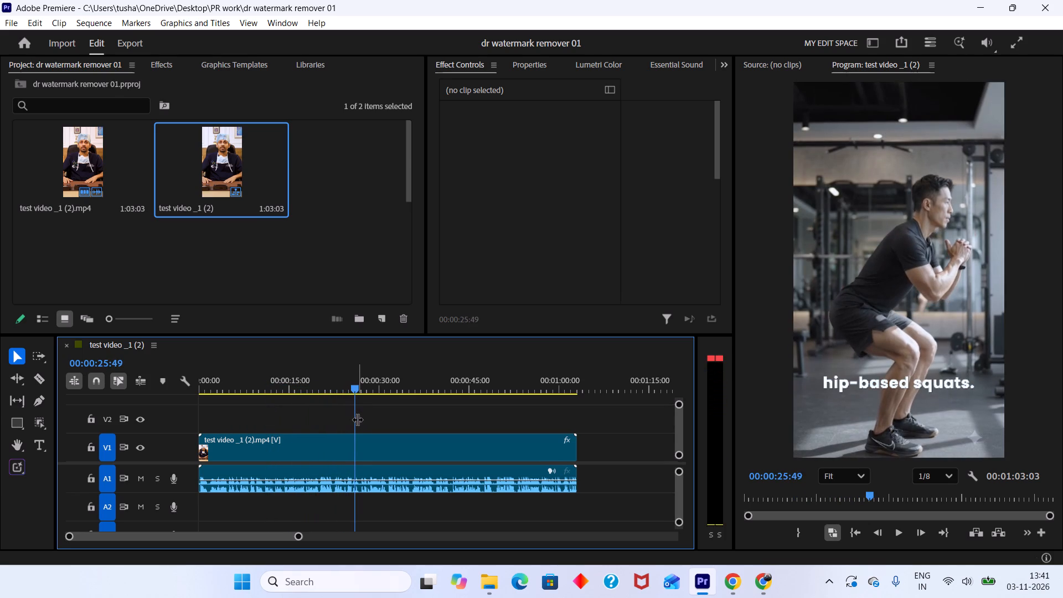
pyautogui.press('Left')
pyautogui.press('Left')
pyautogui.press('Left')
pyautogui.press('Left')
pyautogui.press('Left')
pyautogui.press('Left')
pyautogui.press('Left')
pyautogui.press('Left')
pyautogui.press('Left')
pyautogui.press('Left')
pyautogui.press('Left')
pyautogui.press('Left')
pyautogui.press('Left')
pyautogui.press('Left')
pyautogui.press('Left')
pyautogui.press('Left')
pyautogui.press('Left')
pyautogui.press('Left')
pyautogui.press('Left')
pyautogui.press('Left')
pyautogui.press('Left')
pyautogui.press('Left')
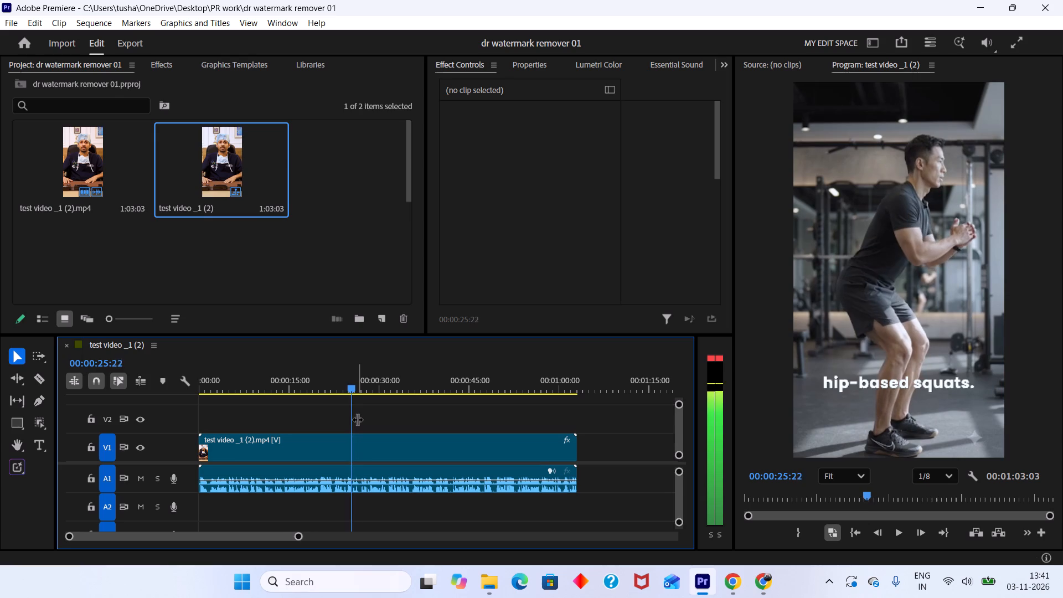
pyautogui.press('Left')
pyautogui.press('Left')
pyautogui.press('Left')
pyautogui.press('Left')
pyautogui.press('Left')
pyautogui.press('Left')
pyautogui.press('Left')
pyautogui.press('Left')
pyautogui.press('Left')
pyautogui.press('Left')
pyautogui.press('Left')
pyautogui.press('Left')
pyautogui.press('Left')
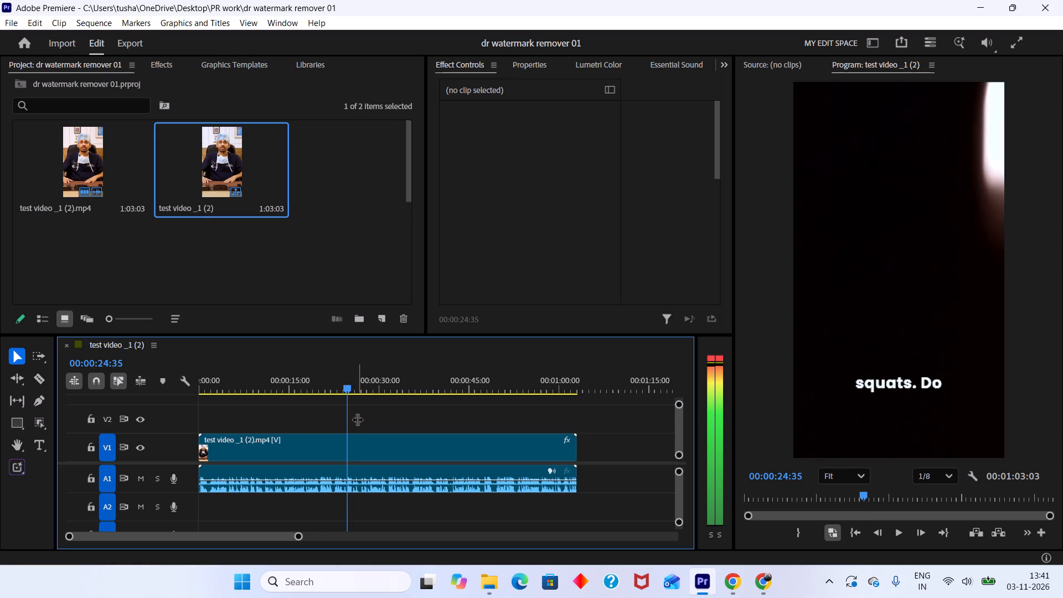
pyautogui.press('Right')
pyautogui.press('Right')
pyautogui.press('Right')
pyautogui.press('Right')
pyautogui.press('Right')
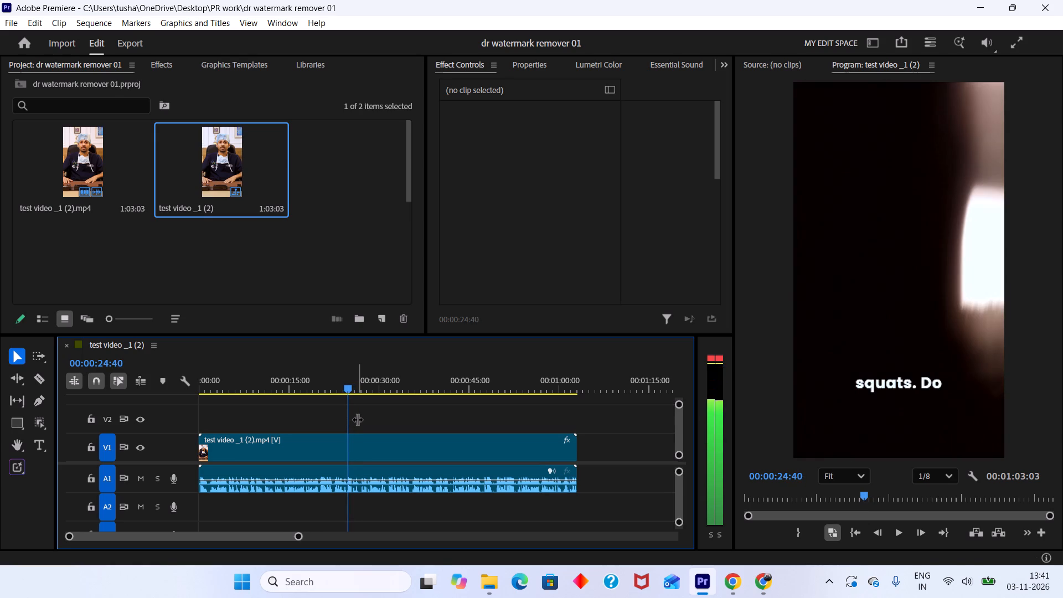
pyautogui.press('Right')
pyautogui.press('Right')
pyautogui.press('Right')
pyautogui.press('Right')
pyautogui.press('Right')
pyautogui.press('Right')
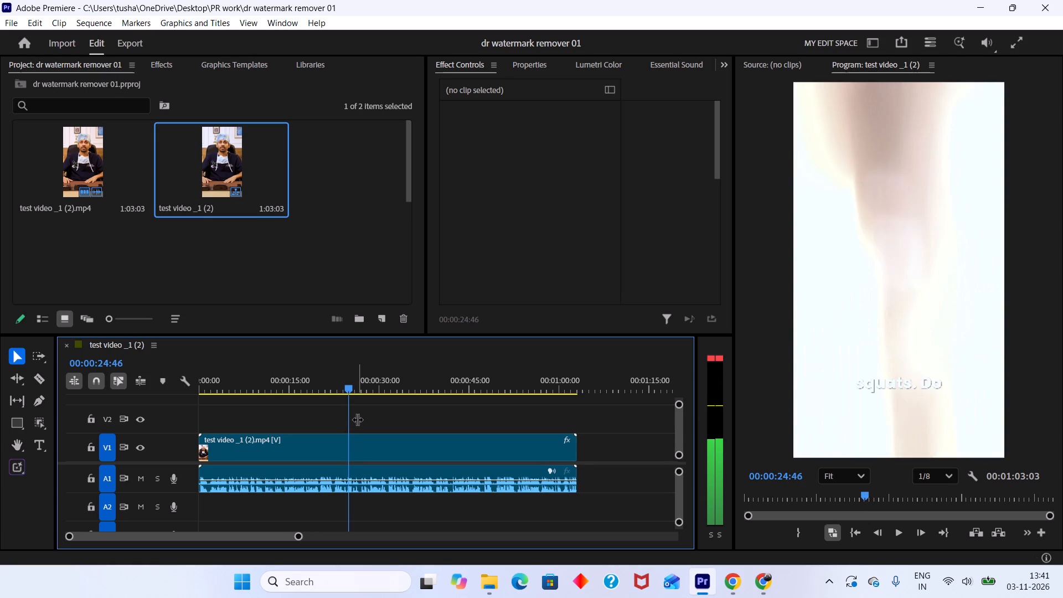
pyautogui.press('Right')
pyautogui.press('Left')
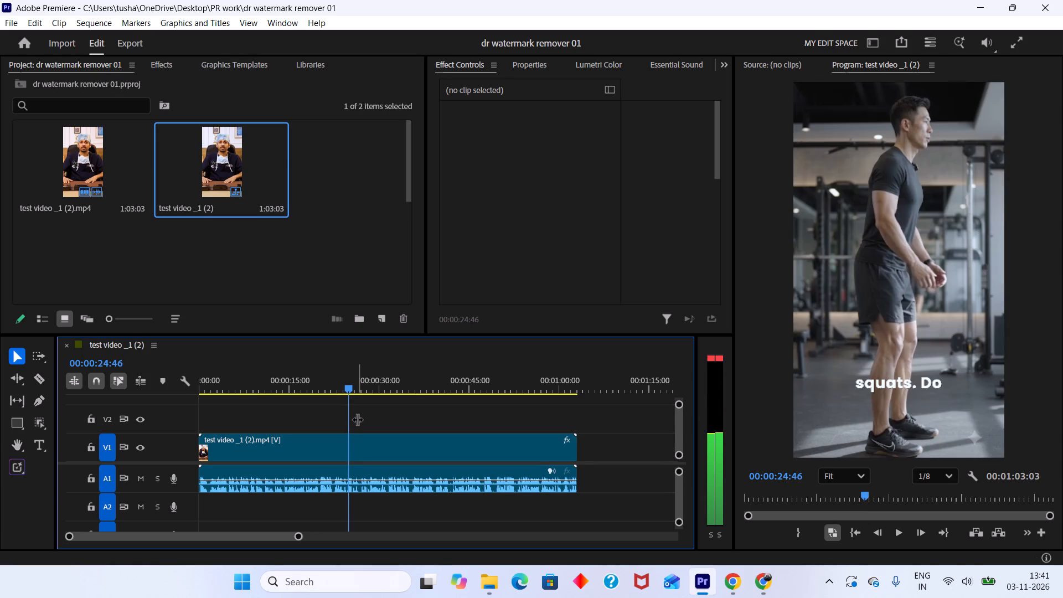
pyautogui.press('Right')
pyautogui.press('c')
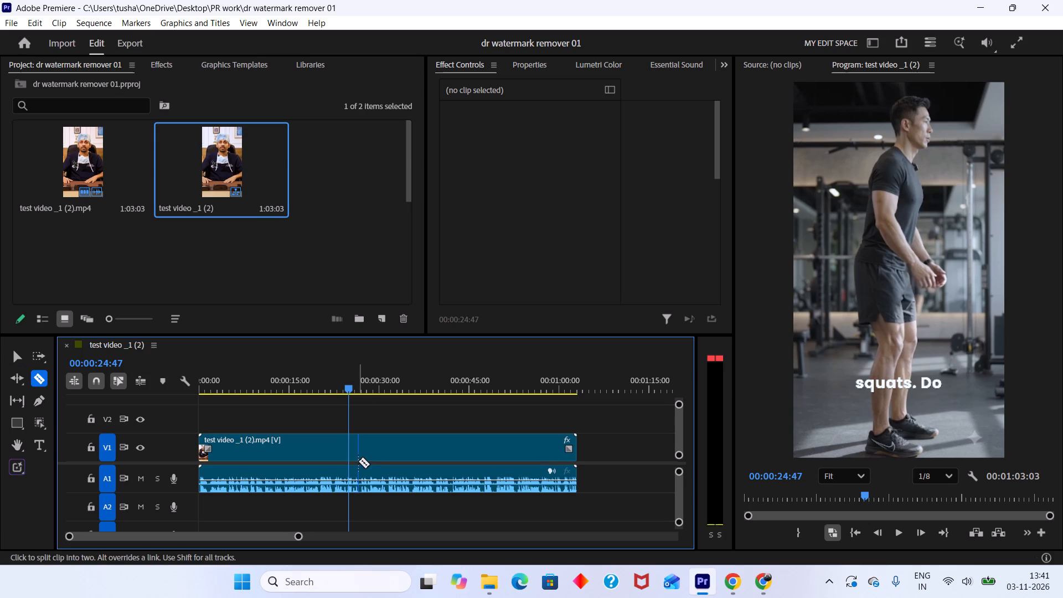
pyautogui.click(349, 456)
# Split the clip and its linked audio at 00:00:30:28, where the hip-based squats gym shot ends before the doctor returns.
pyautogui.press('space')
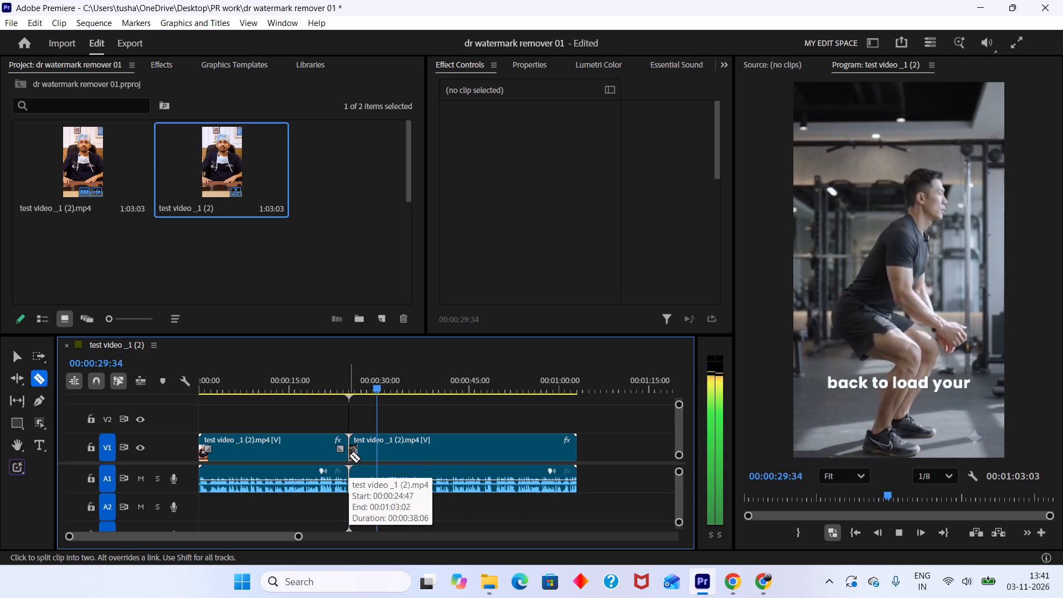
pyautogui.press('space')
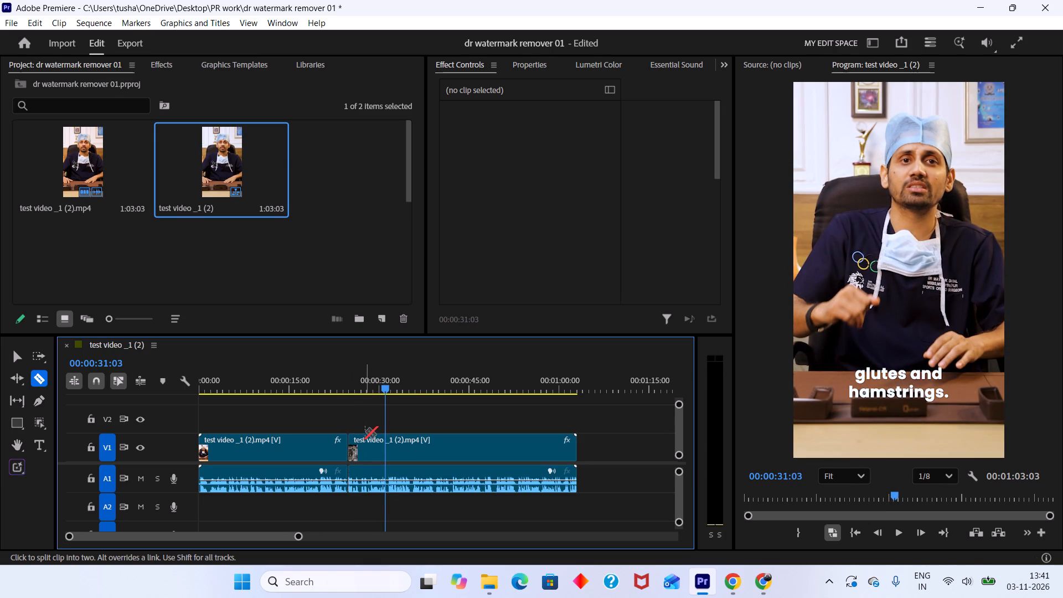
pyautogui.press('Left')
pyautogui.press('Left')
pyautogui.press('Left')
pyautogui.press('Left')
pyautogui.press('Left')
pyautogui.press('Left')
pyautogui.press('Left')
pyautogui.press('Left')
pyautogui.press('Left')
pyautogui.press('Left')
pyautogui.press('Left')
pyautogui.press('Left')
pyautogui.press('Left')
pyautogui.press('Left')
pyautogui.press('Left')
pyautogui.press('Left')
pyautogui.press('Left')
pyautogui.press('Left')
pyautogui.press('Left')
pyautogui.press('Left')
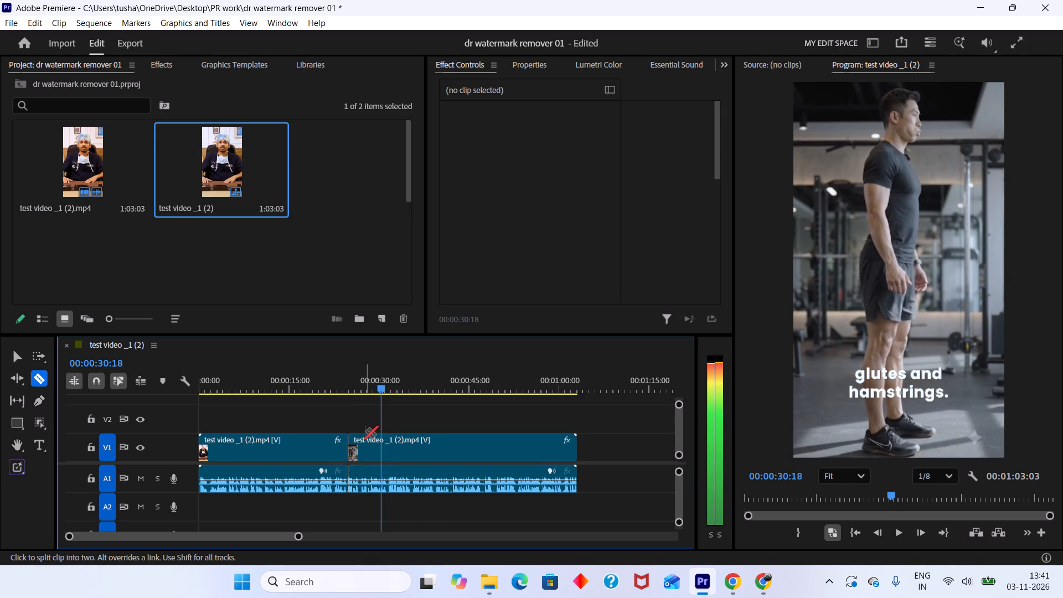
pyautogui.press('Right')
pyautogui.press('Right')
pyautogui.press('Right')
pyautogui.press('Right')
pyautogui.press('Right')
pyautogui.press('Right')
pyautogui.press('Right')
pyautogui.press('Right')
pyautogui.press('Right')
pyautogui.press('Right')
pyautogui.press('Right')
pyautogui.press('Right')
pyautogui.press('Right')
pyautogui.press('Right')
pyautogui.press('Left')
pyautogui.press('Left')
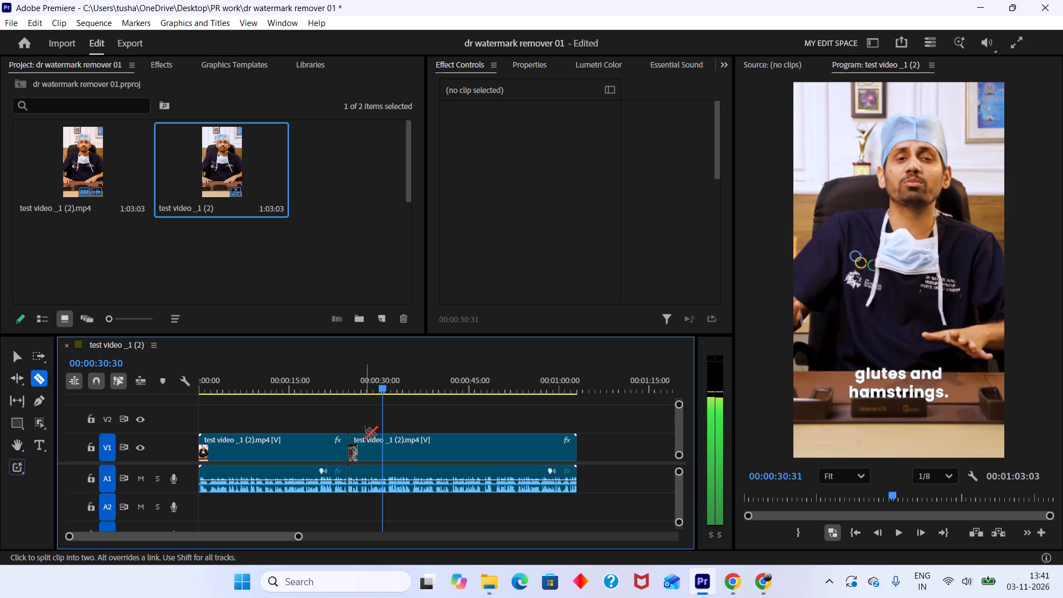
pyautogui.press('Left')
pyautogui.press('Left')
pyautogui.press('Right')
pyautogui.press('Left')
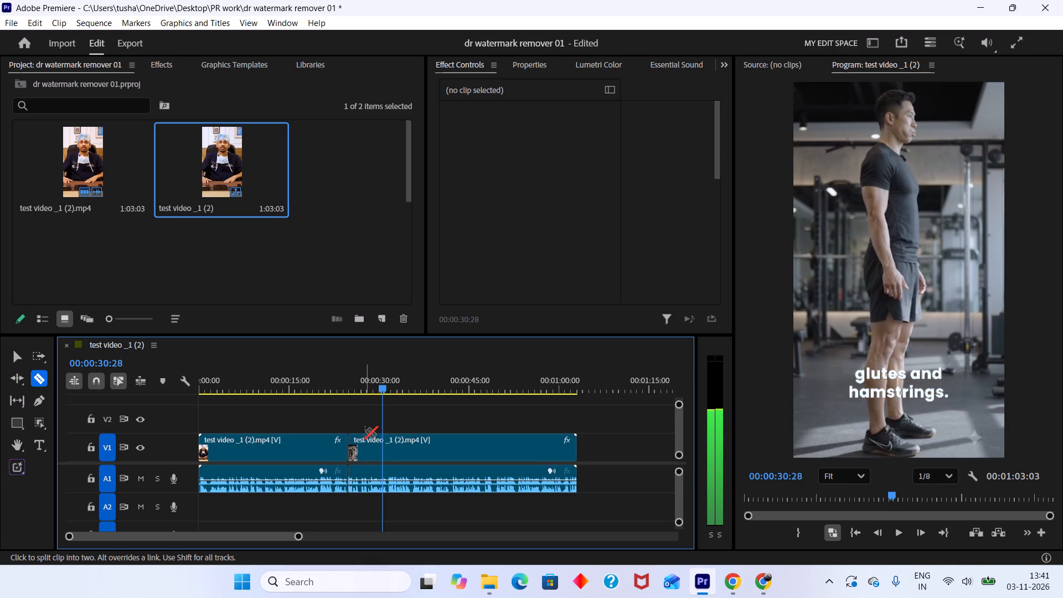
pyautogui.click(383, 446)
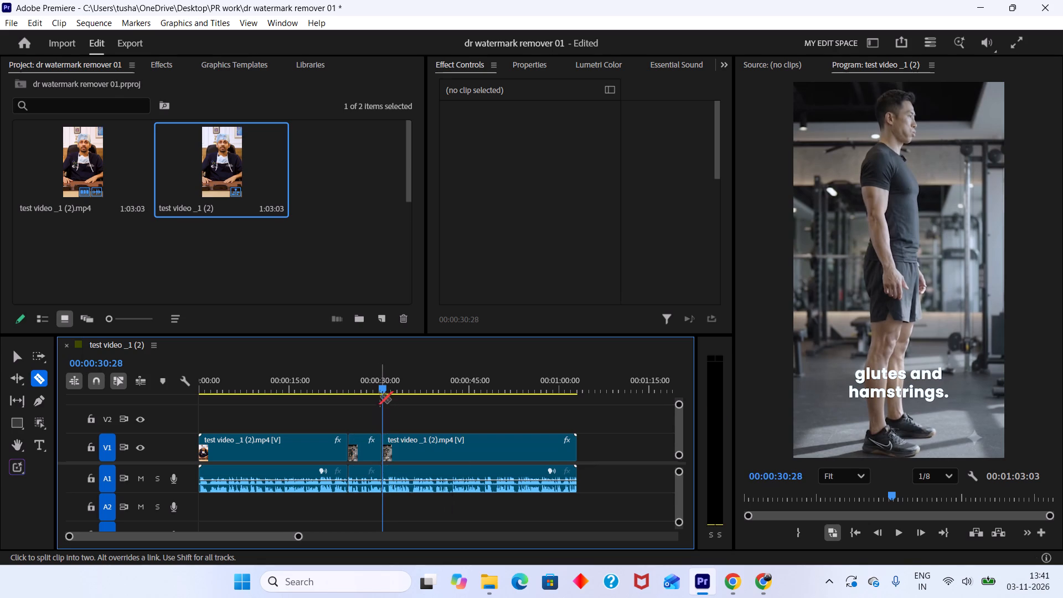
# Split the clip and its linked audio at 00:00:34:10, the first clean frame of the single leg squats gym shot.
pyautogui.moveTo(381, 381); pyautogui.dragTo(354, 369)
pyautogui.press('space')
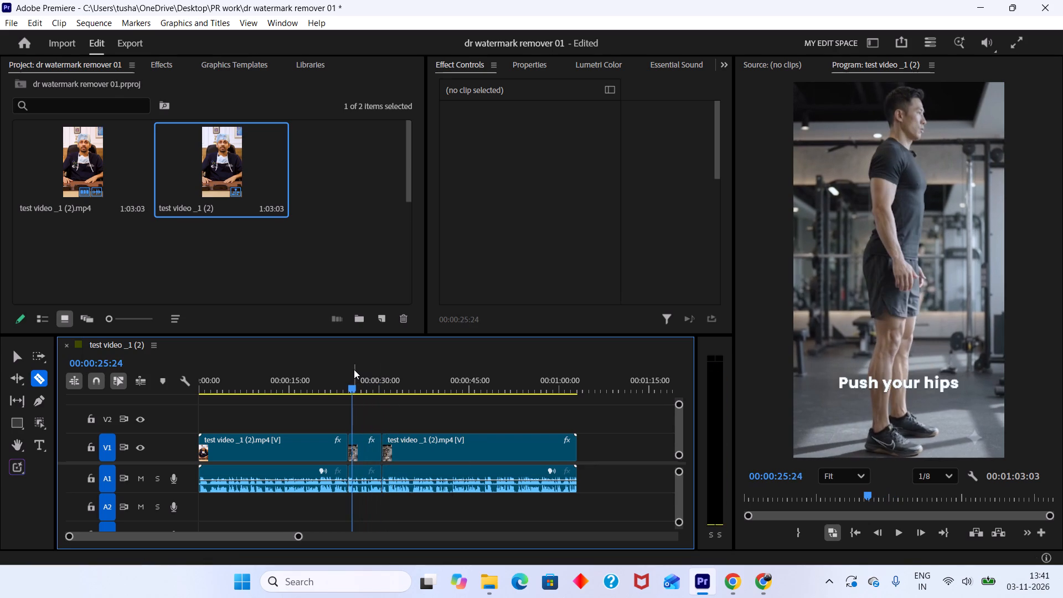
pyautogui.press('space')
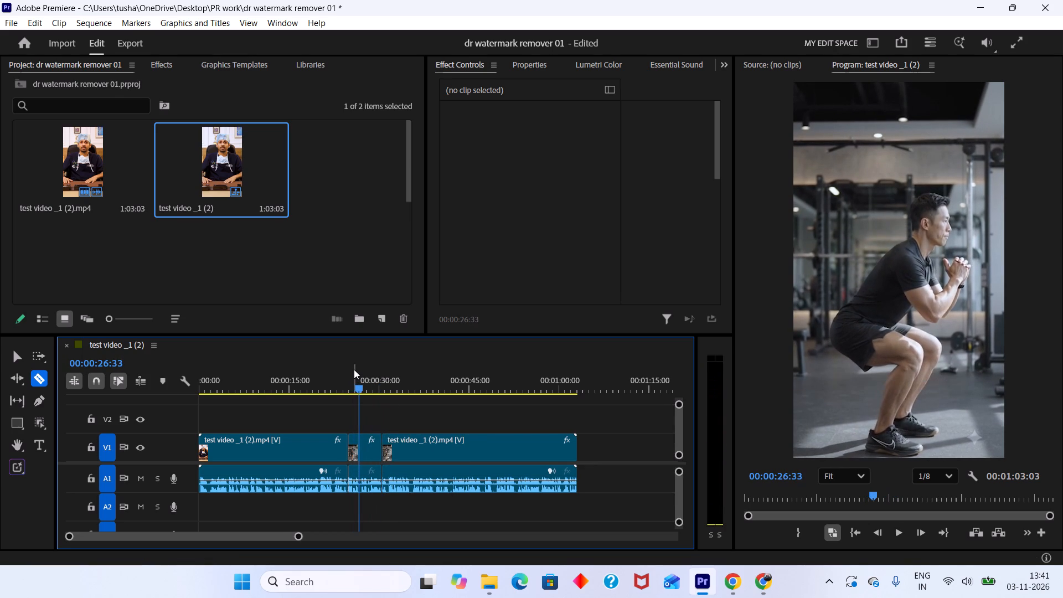
pyautogui.press('space')
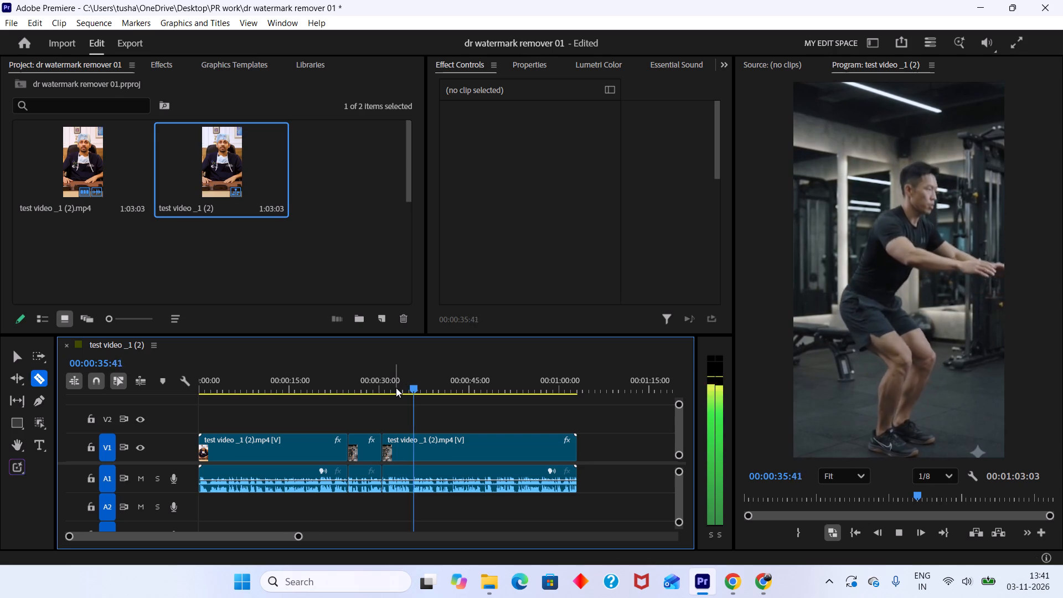
pyautogui.press('space')
pyautogui.press('Left')
pyautogui.press('Left')
pyautogui.press('Left')
pyautogui.press('Left')
pyautogui.press('Left')
pyautogui.press('Left')
pyautogui.press('Left')
pyautogui.press('Left')
pyautogui.press('Left')
pyautogui.press('Left')
pyautogui.press('Left')
pyautogui.press('Left')
pyautogui.press('Left')
pyautogui.press('Left')
pyautogui.press('Left')
pyautogui.press('Left')
pyautogui.press('Left')
pyautogui.press('Left')
pyautogui.press('Left')
pyautogui.press('Left')
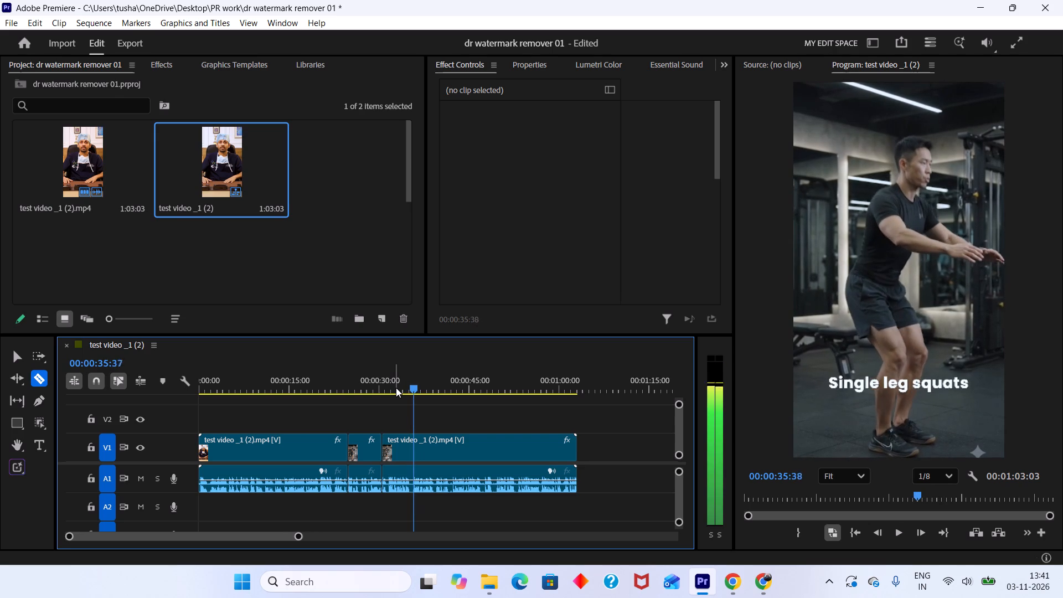
pyautogui.press('Left')
pyautogui.press('Left')
pyautogui.press('Left')
pyautogui.press('Left')
pyautogui.press('Left')
pyautogui.press('Left')
pyautogui.press('Left')
pyautogui.press('Left')
pyautogui.press('Left')
pyautogui.press('Left')
pyautogui.press('Left')
pyautogui.press('Left')
pyautogui.press('Left')
pyautogui.press('Left')
pyautogui.press('Left')
pyautogui.press('Left')
pyautogui.press('Left')
pyautogui.press('Left')
pyautogui.press('Left')
pyautogui.press('Left')
pyautogui.press('Left')
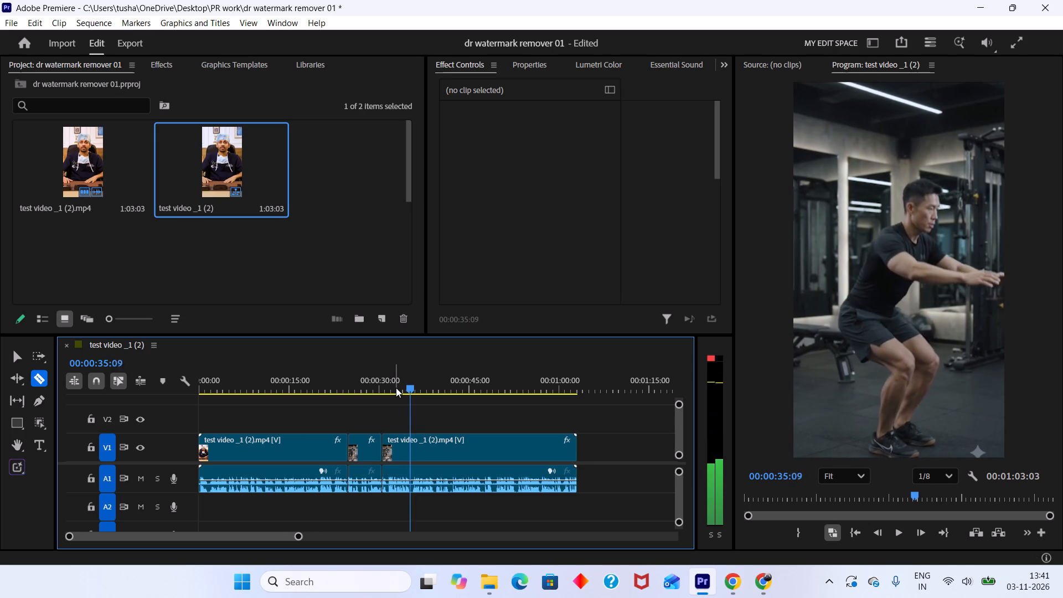
pyautogui.press('Left')
pyautogui.press('Left')
pyautogui.press('Left')
pyautogui.press('Left')
pyautogui.press('Left')
pyautogui.press('Left')
pyautogui.press('Left')
pyautogui.press('Left')
pyautogui.press('Left')
pyautogui.press('Left')
pyautogui.press('Left')
pyautogui.press('Left')
pyautogui.press('Left')
pyautogui.press('Left')
pyautogui.press('Left')
pyautogui.press('Left')
pyautogui.press('Left')
pyautogui.press('Left')
pyautogui.press('Left')
pyautogui.press('Left')
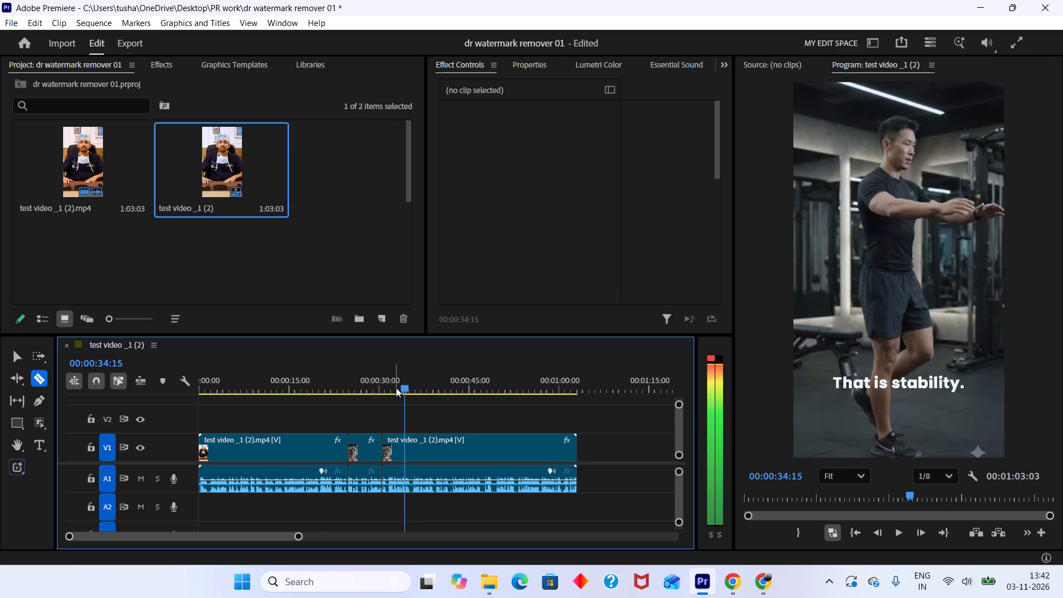
pyautogui.press('Right')
pyautogui.press('Right')
pyautogui.press('Right')
pyautogui.press('Right')
pyautogui.press('Right')
pyautogui.press('Right')
pyautogui.press('Right')
pyautogui.press('Right')
pyautogui.press('Right')
pyautogui.press('Right')
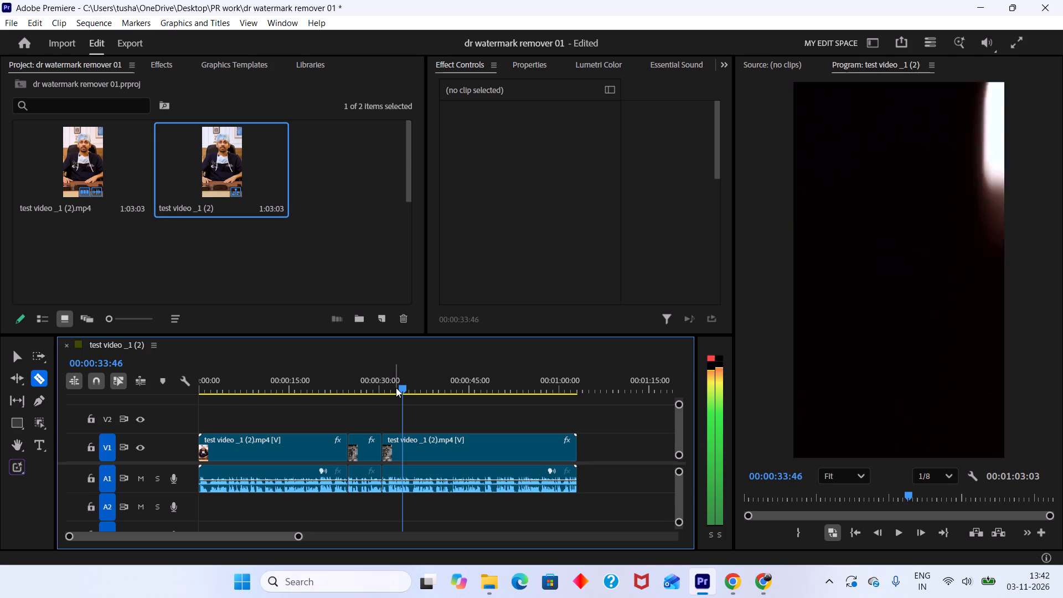
pyautogui.press('Right')
pyautogui.press('Right')
pyautogui.press('Right')
pyautogui.press('Right')
pyautogui.press('Right')
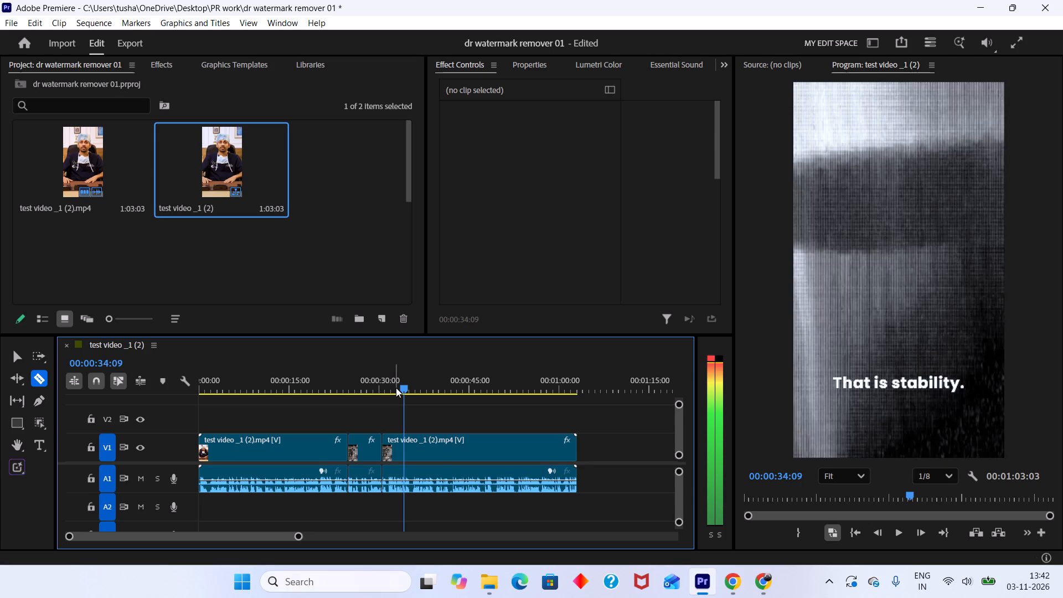
pyautogui.press('Right')
pyautogui.press('Left')
pyautogui.press('Right')
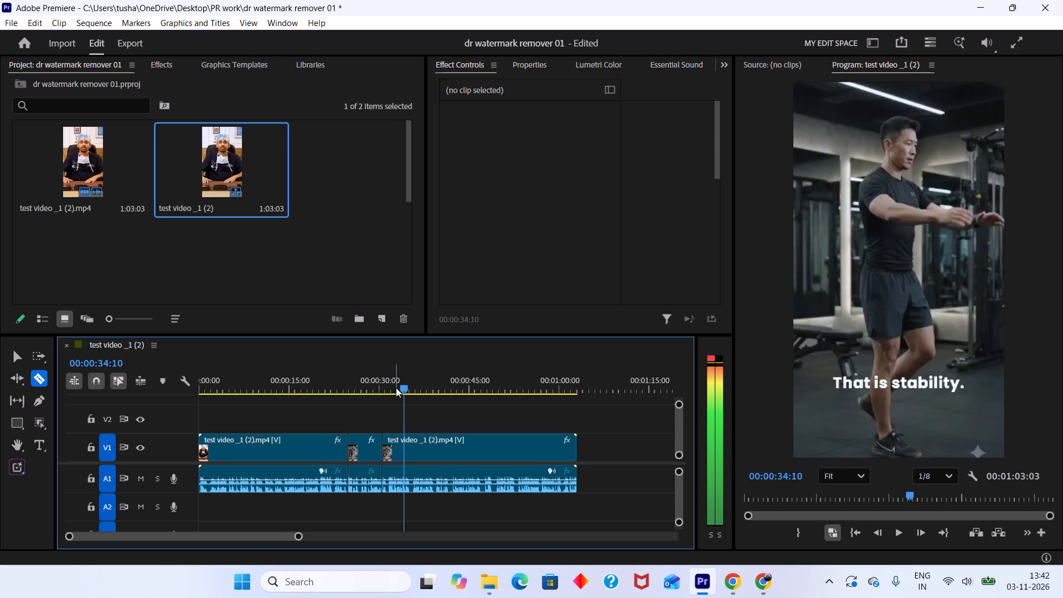
pyautogui.press('c')
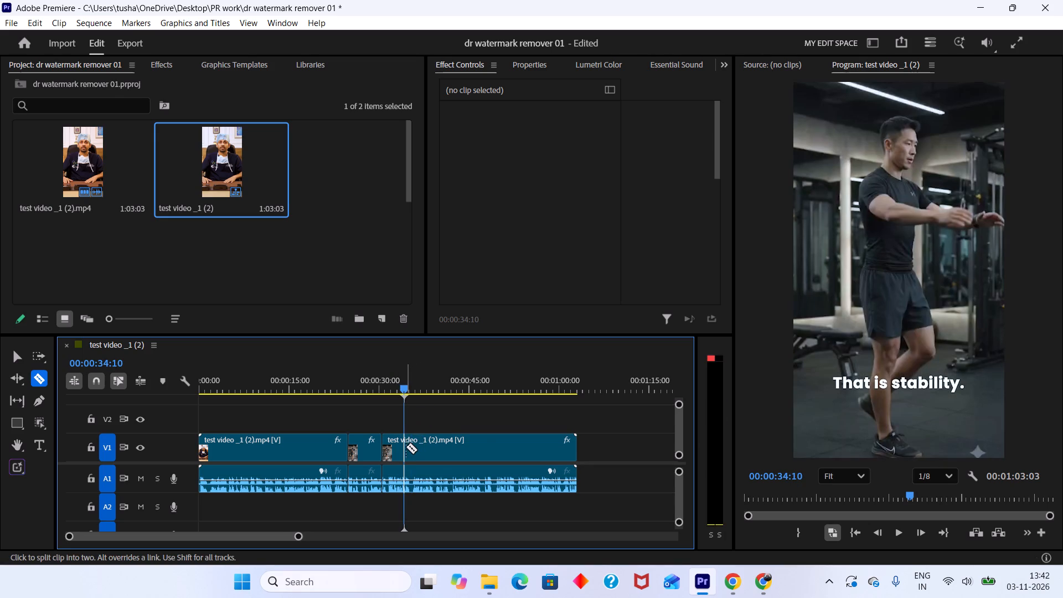
pyautogui.click(406, 447)
# Split the clip and its linked audio at 00:00:40:10, where the dark gym shot ends before the doctor returns.
pyautogui.press('space')
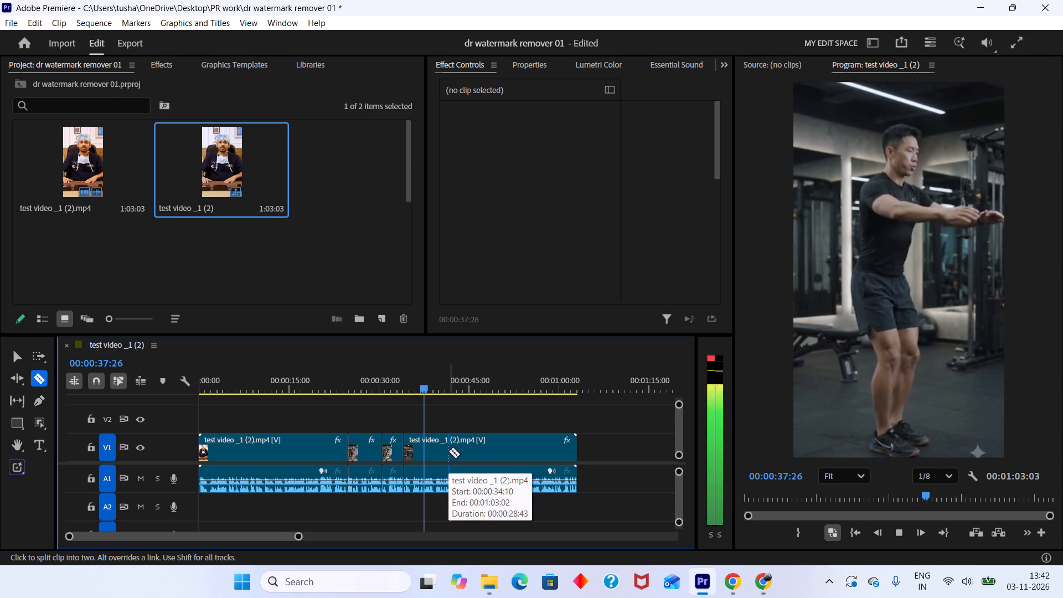
pyautogui.press('space')
pyautogui.press('space')
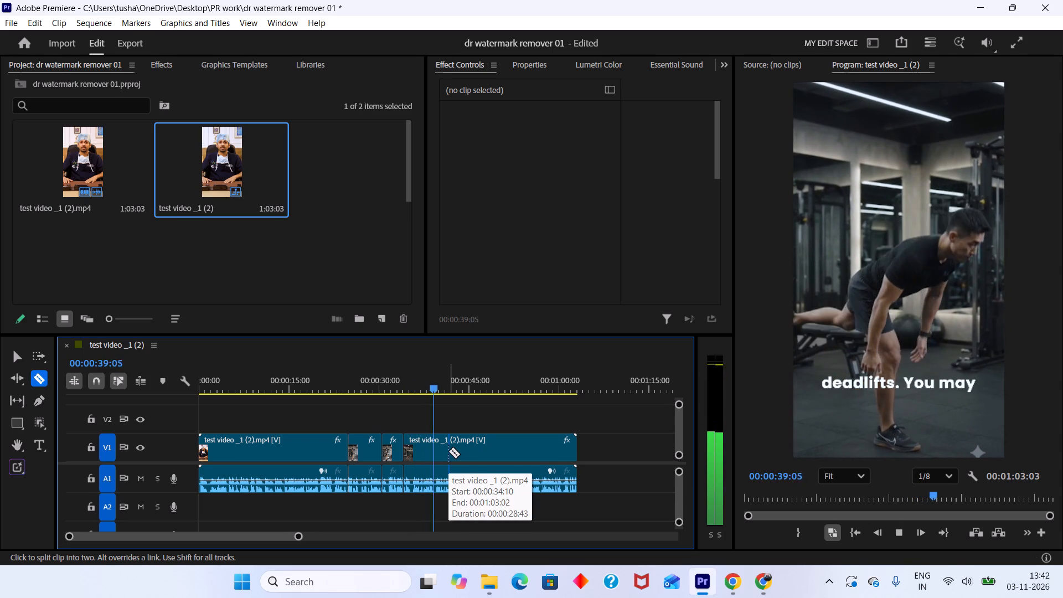
pyautogui.press('space')
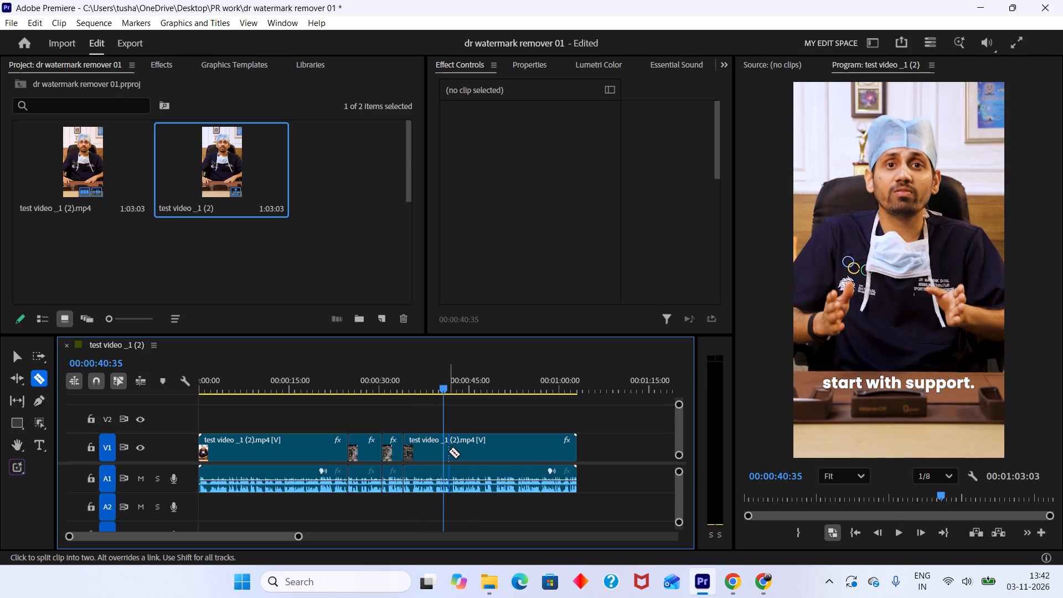
pyautogui.press('Left')
pyautogui.press('Left')
pyautogui.press('Left')
pyautogui.press('Left')
pyautogui.press('Left')
pyautogui.press('Left')
pyautogui.press('Left')
pyautogui.press('Left')
pyautogui.press('Left')
pyautogui.press('Left')
pyautogui.press('Left')
pyautogui.press('Left')
pyautogui.press('Left')
pyautogui.press('Left')
pyautogui.press('Left')
pyautogui.press('Left')
pyautogui.press('Left')
pyautogui.press('Left')
pyautogui.press('Left')
pyautogui.press('Left')
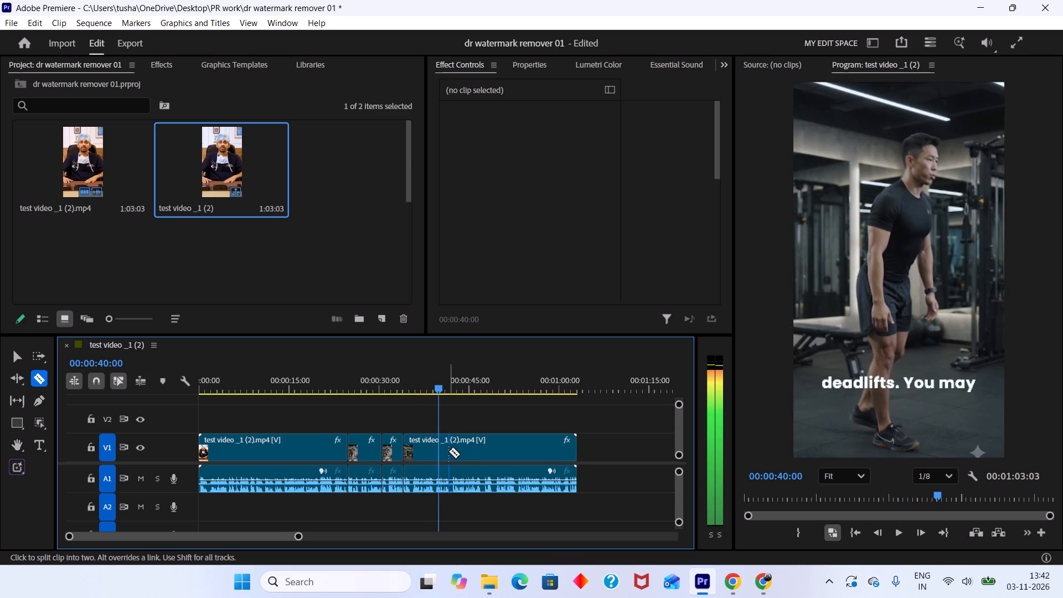
pyautogui.press('Right')
pyautogui.press('Right')
pyautogui.press('Right')
pyautogui.press('Right')
pyautogui.press('Right')
pyautogui.press('Right')
pyautogui.press('Right')
pyautogui.press('Right')
pyautogui.press('Right')
pyautogui.press('Right')
pyautogui.press('Right')
pyautogui.press('Left')
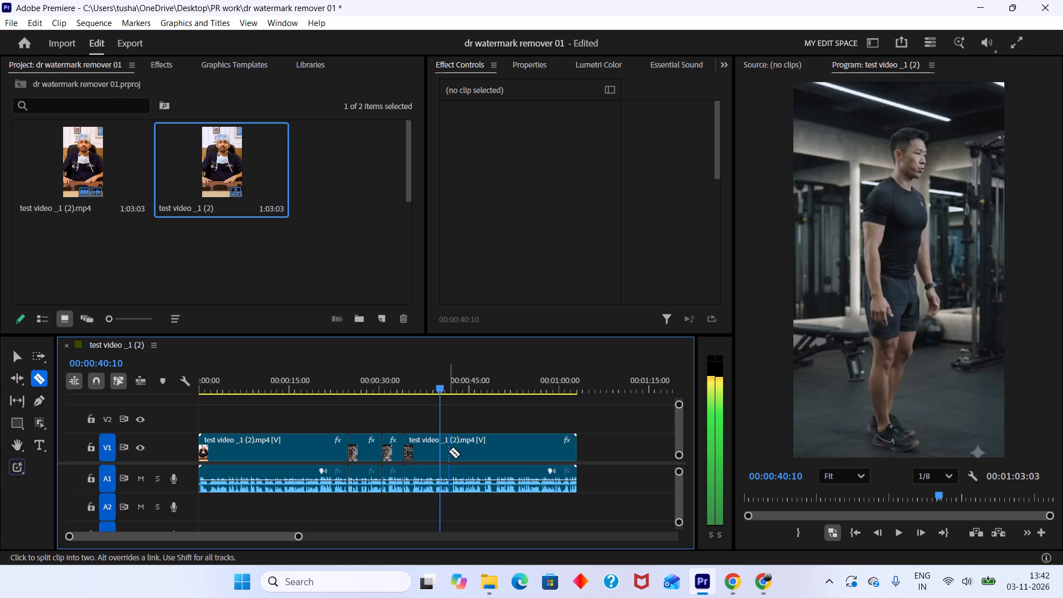
pyautogui.press('Right')
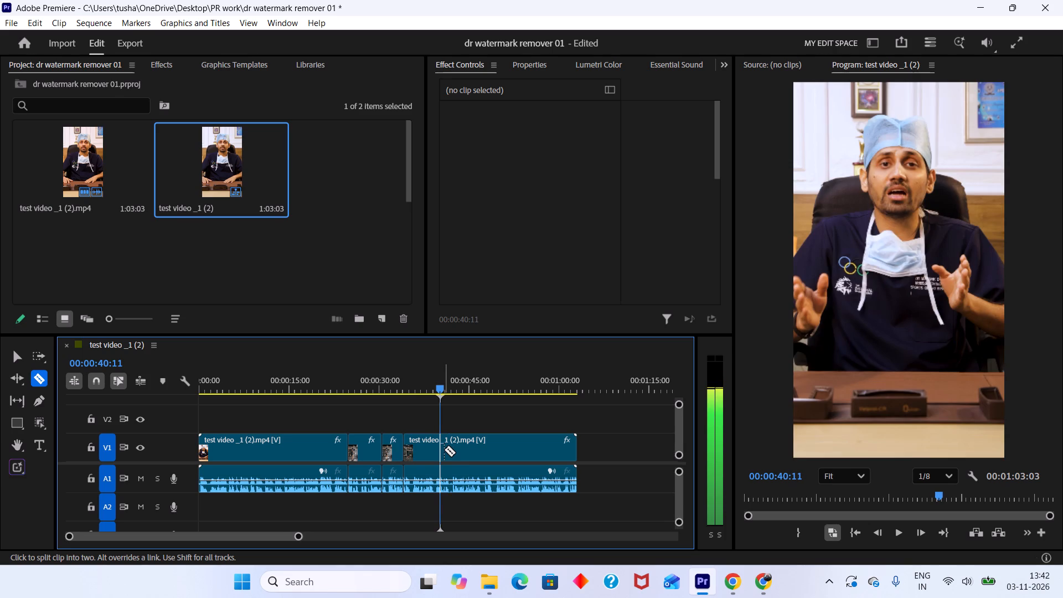
pyautogui.press('Left')
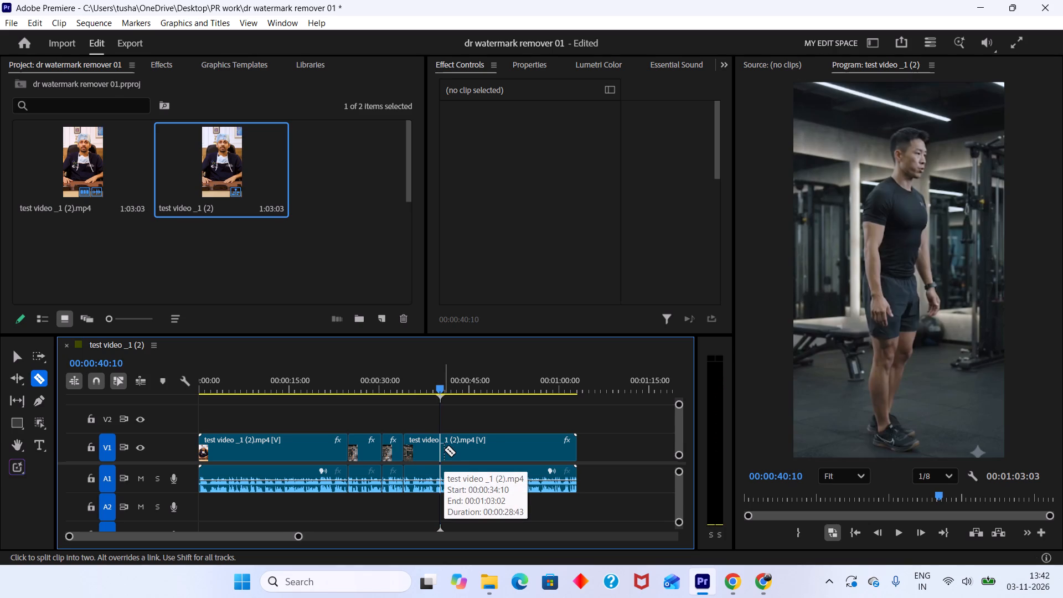
pyautogui.click(444, 450)
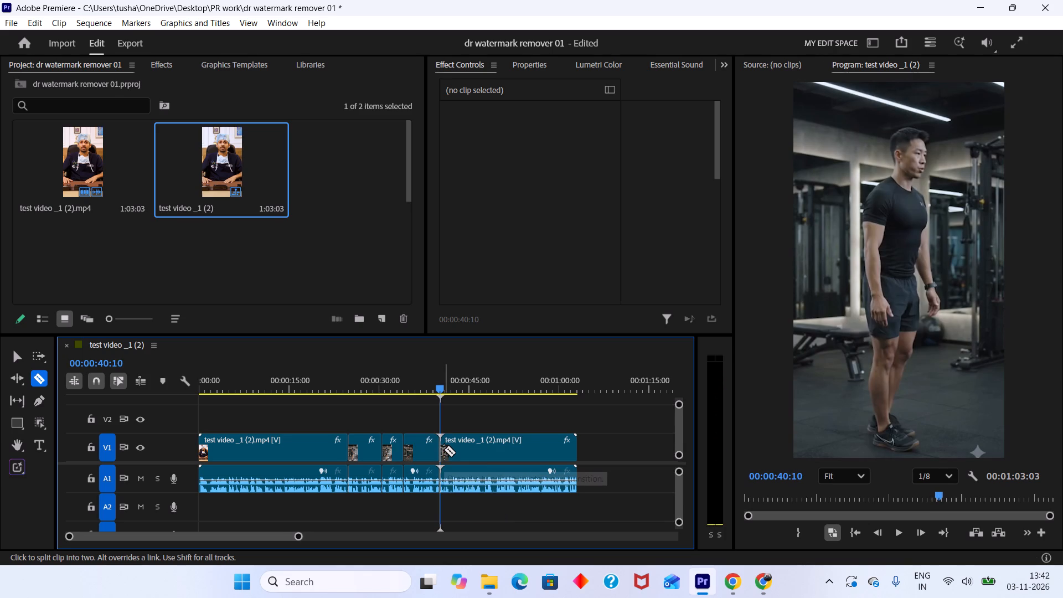
# Split the clip and its linked audio at 00:00:52:05, at the beginning of the bright-gym warm-up shot.
pyautogui.press('space')
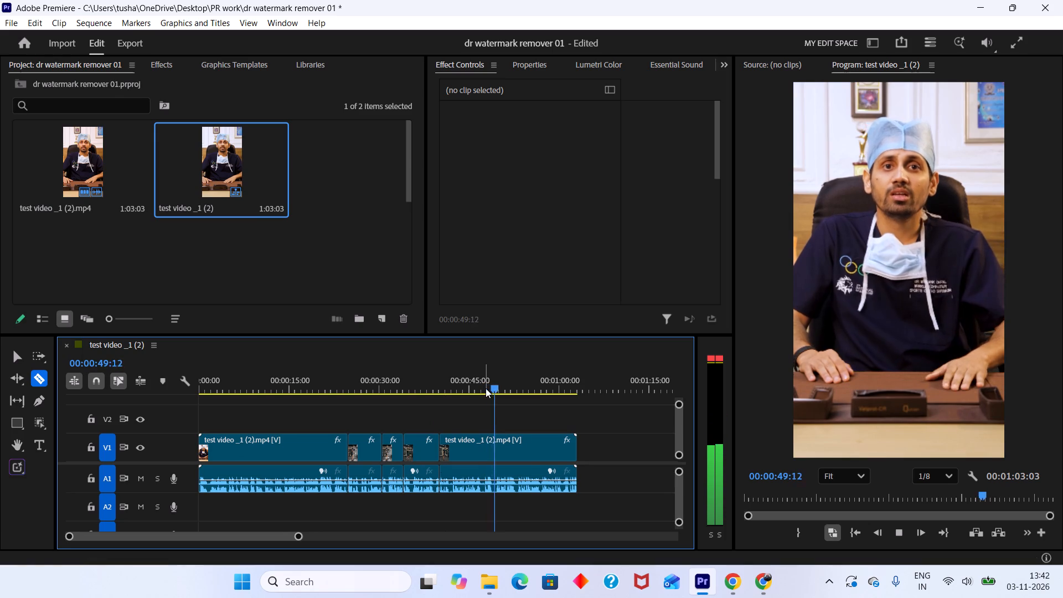
pyautogui.moveTo(486, 388); pyautogui.dragTo(498, 393)
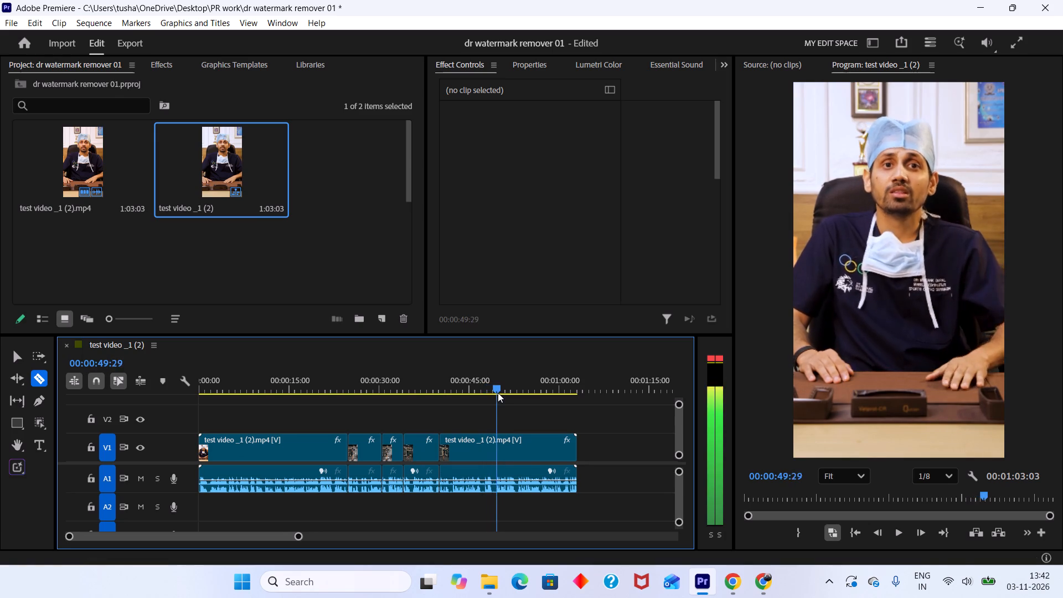
pyautogui.moveTo(498, 393); pyautogui.dragTo(512, 395)
pyautogui.press('space')
pyautogui.press('space')
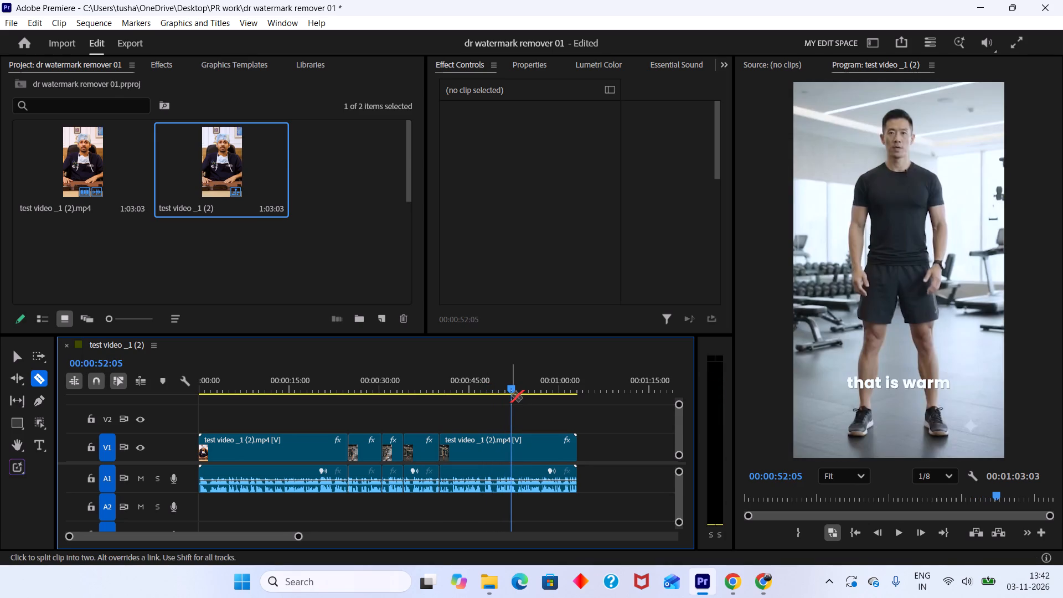
pyautogui.press('Left')
pyautogui.press('Right')
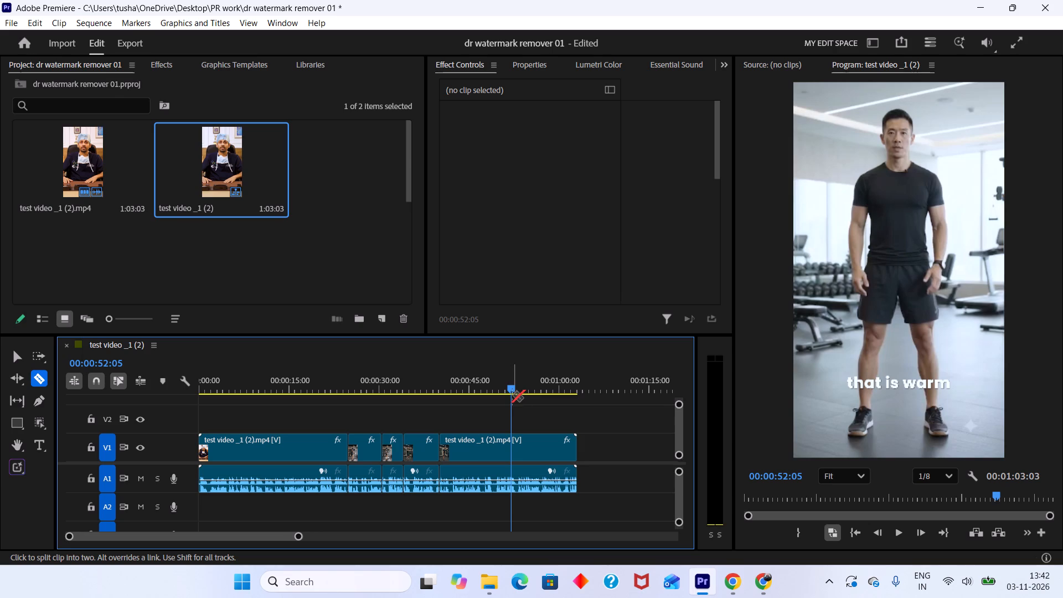
pyautogui.press('c')
pyautogui.click(512, 441)
# Split the clip and its linked audio at 00:00:56:06, where the bright-gym warm-up shot ends before the doctor returns.
pyautogui.press('space')
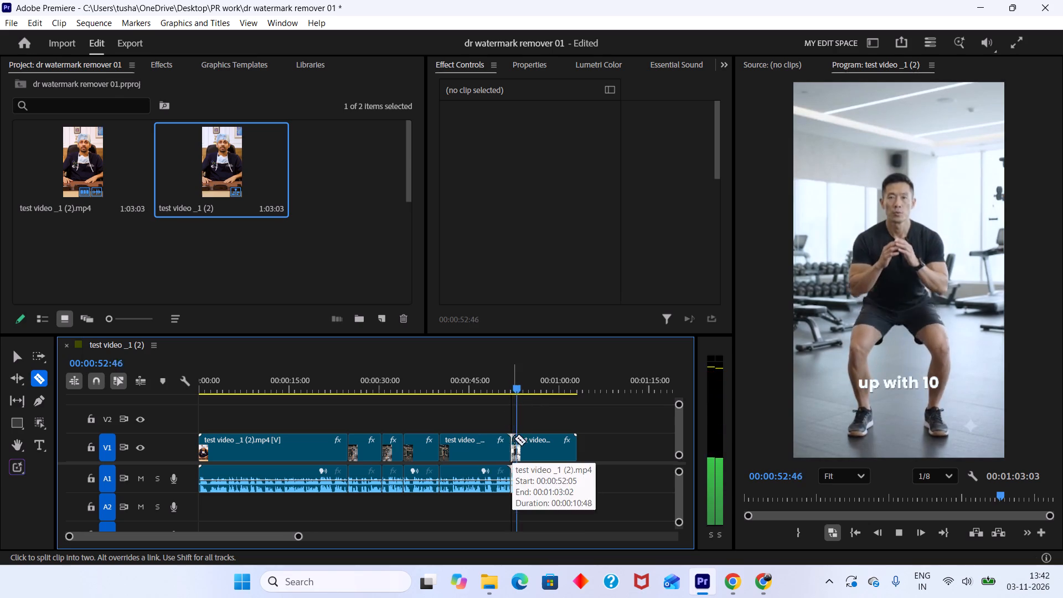
pyautogui.moveTo(517, 387); pyautogui.dragTo(539, 394)
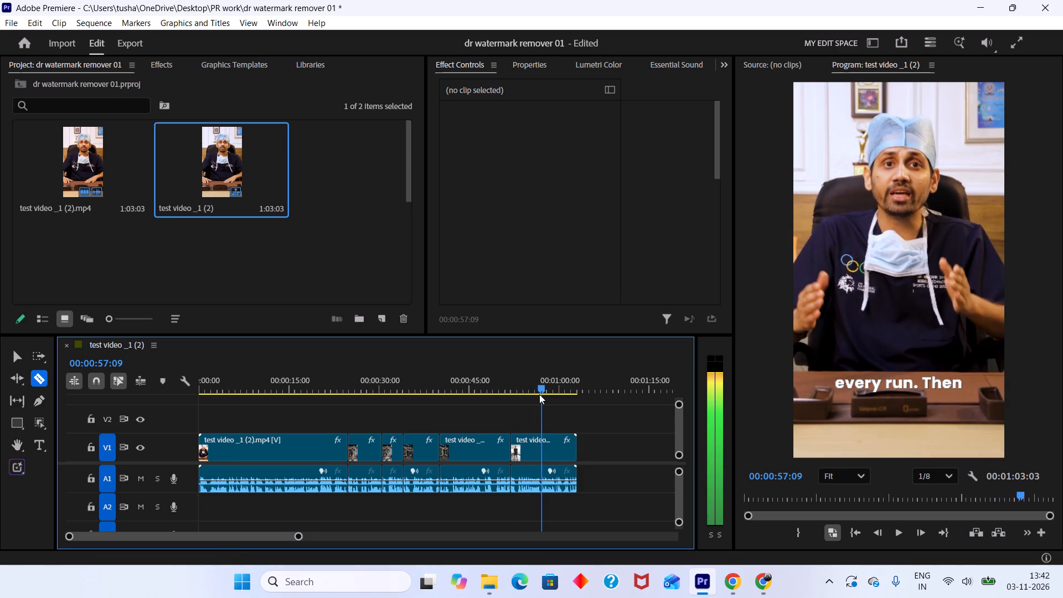
pyautogui.moveTo(539, 394); pyautogui.dragTo(532, 391)
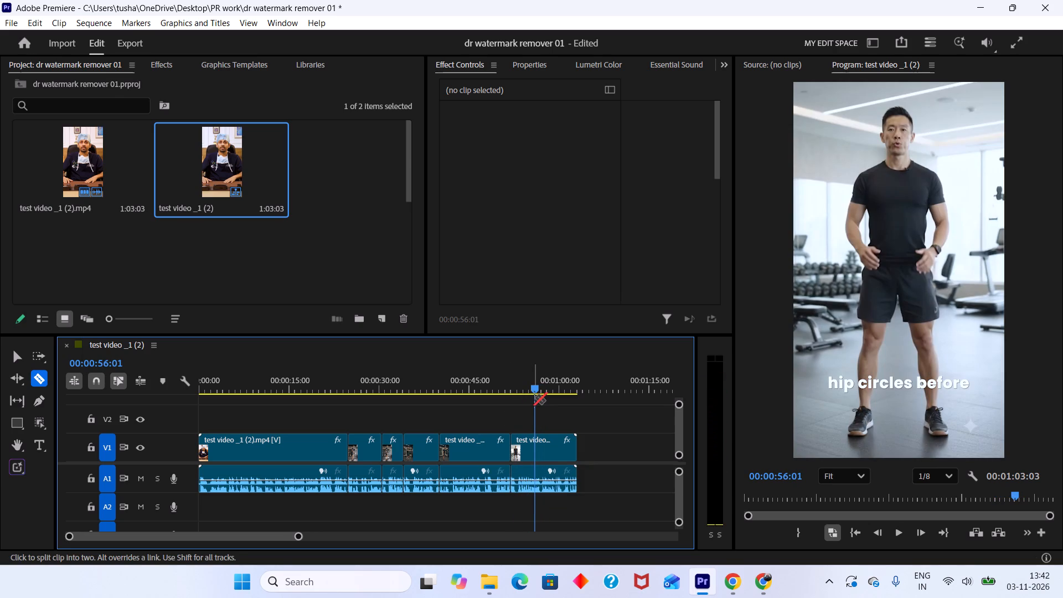
pyautogui.press('Right')
pyautogui.press('Right')
pyautogui.press('Right')
pyautogui.press('Right')
pyautogui.press('Right')
pyautogui.press('Right')
pyautogui.press('Right')
pyautogui.press('Right')
pyautogui.press('Right')
pyautogui.press('Right')
pyautogui.press('Right')
pyautogui.press('Right')
pyautogui.press('Right')
pyautogui.press('Right')
pyautogui.press('Left')
pyautogui.press('Left')
pyautogui.press('Left')
pyautogui.press('Left')
pyautogui.press('Left')
pyautogui.press('Left')
pyautogui.press('Left')
pyautogui.press('Left')
pyautogui.press('Left')
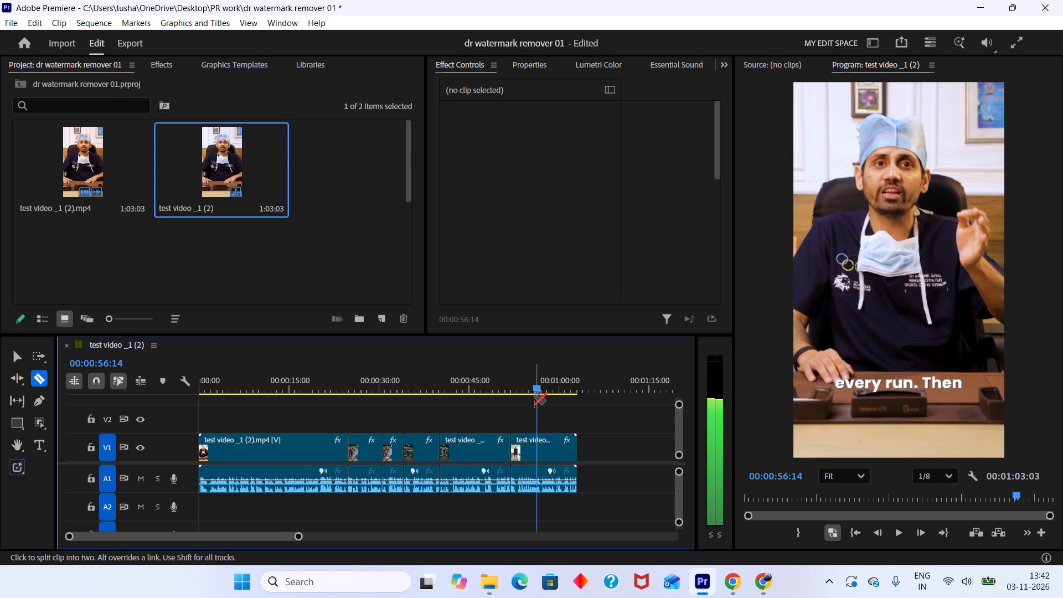
pyautogui.press('Left')
pyautogui.press('Right')
pyautogui.press('Right')
pyautogui.press('Left')
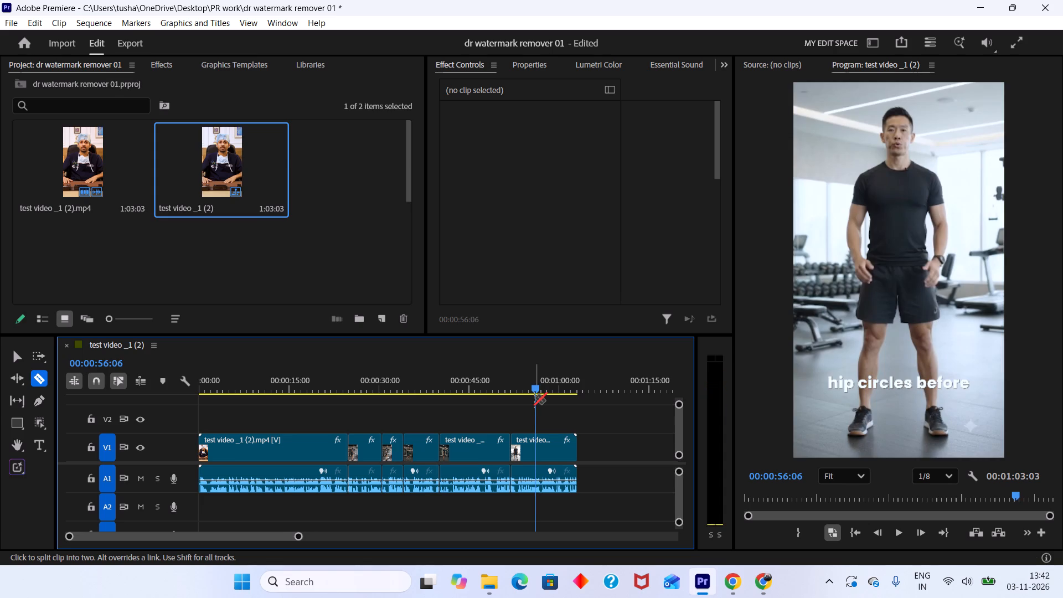
pyautogui.keyDown('alt'); pyautogui.scroll(4, 530, 432); pyautogui.keyUp('alt')
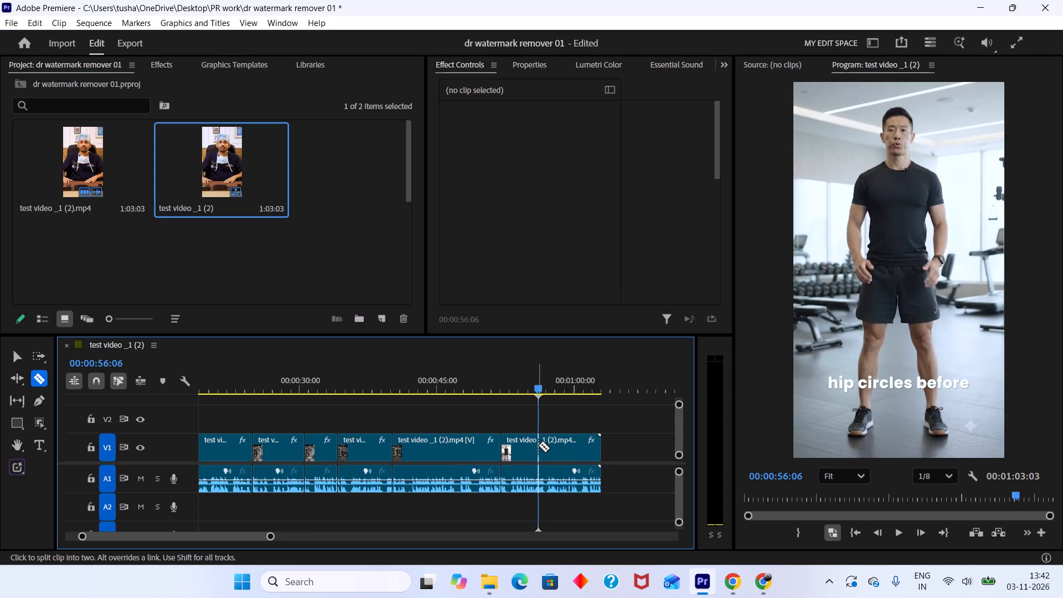
pyautogui.press('c')
pyautogui.click(545, 451)
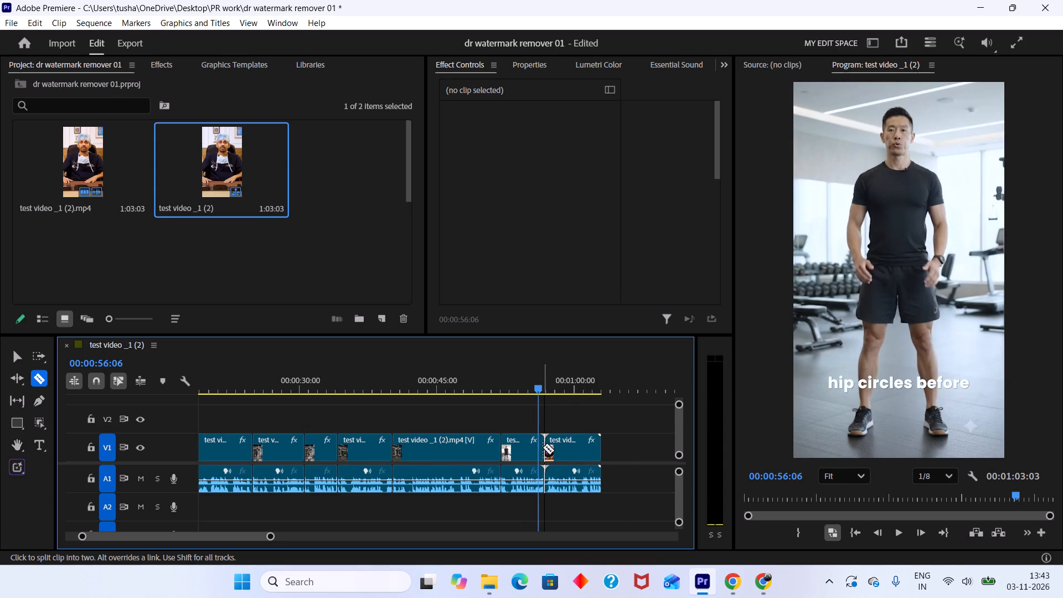
pyautogui.hotkey('ctrl', 'z')
pyautogui.click(540, 446)
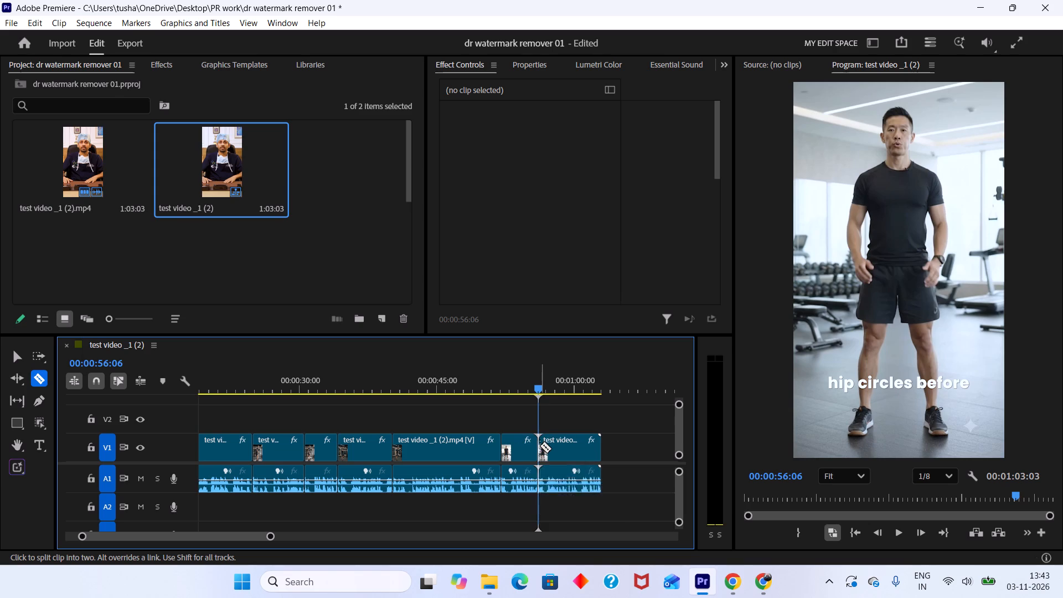
pyautogui.press('space')
pyautogui.press('space')
# Move the bright-gym warm-up clip's video up to track V2 at the same time position, keeping its audio on A1.
pyautogui.keyDown('alt'); pyautogui.scroll(-3, 510, 482); pyautogui.keyUp('alt')
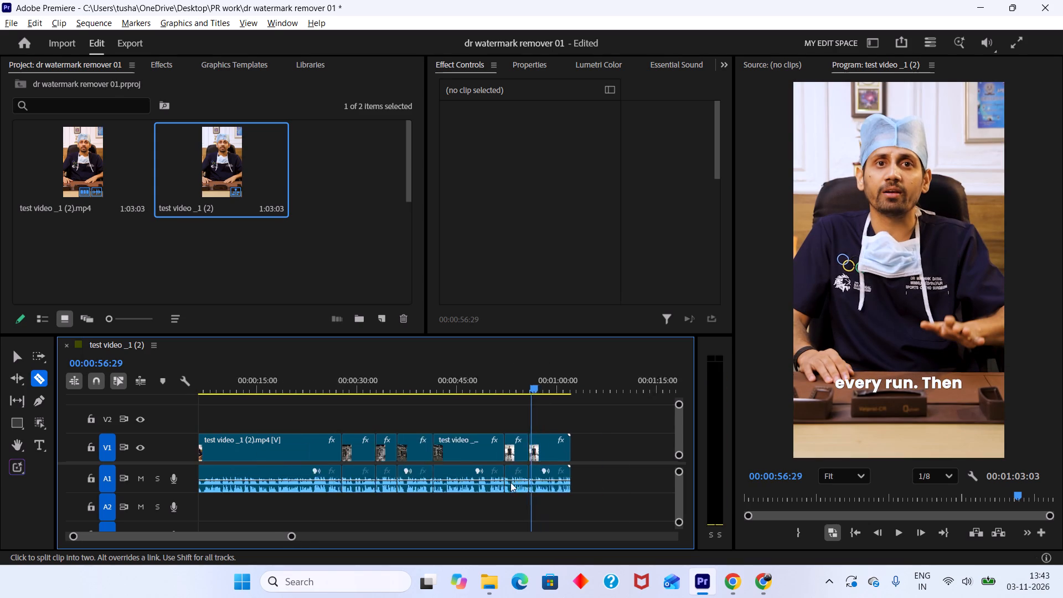
pyautogui.keyDown('alt'); pyautogui.scroll(-2, 510, 482); pyautogui.keyUp('alt')
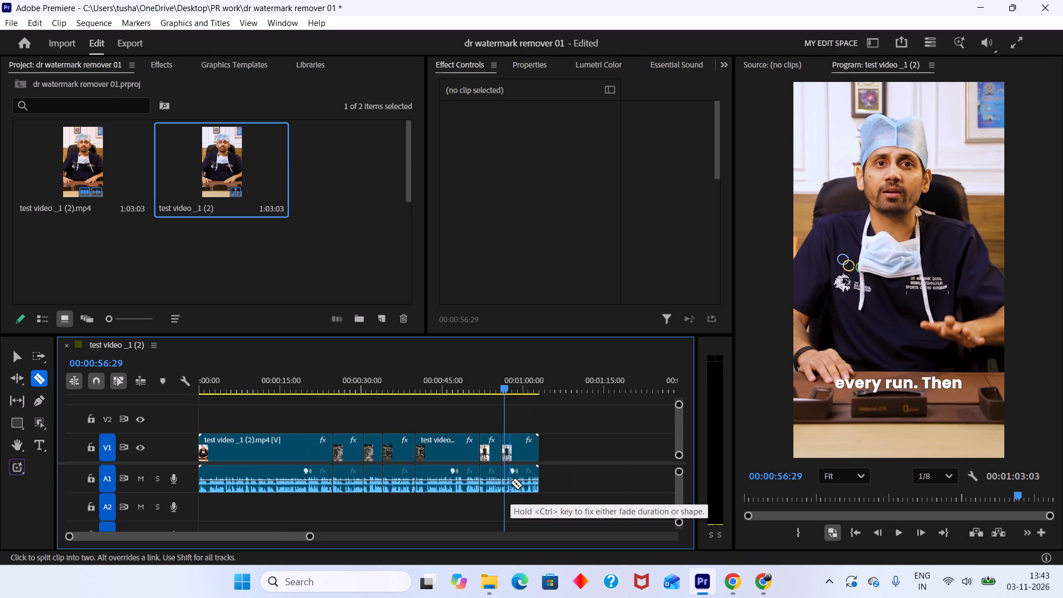
pyautogui.press('v')
pyautogui.moveTo(493, 451); pyautogui.dragTo(493, 440)
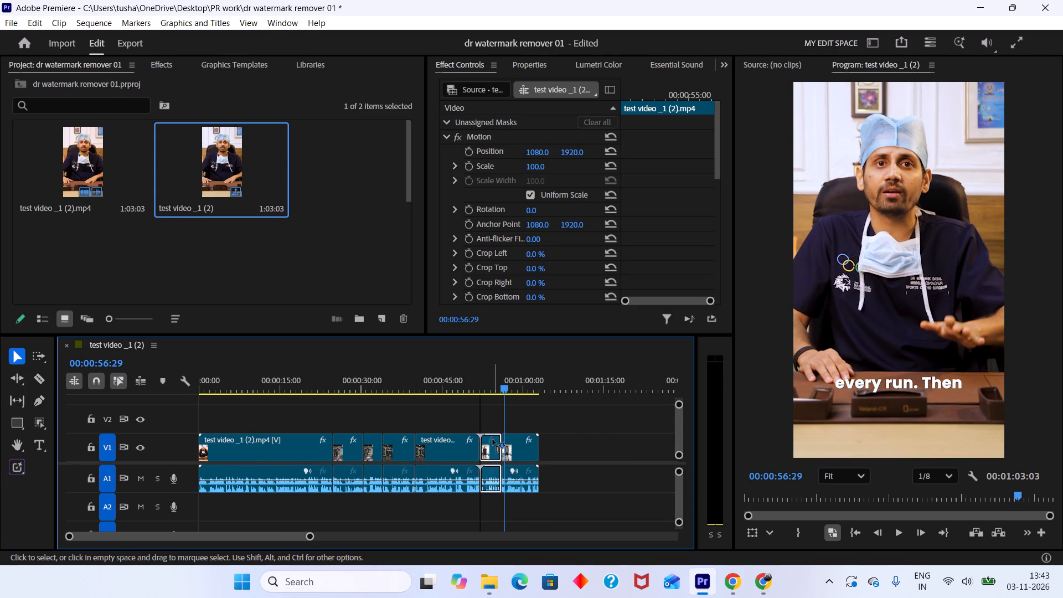
pyautogui.moveTo(493, 440); pyautogui.dragTo(492, 430)
pyautogui.moveTo(501, 380); pyautogui.dragTo(484, 371)
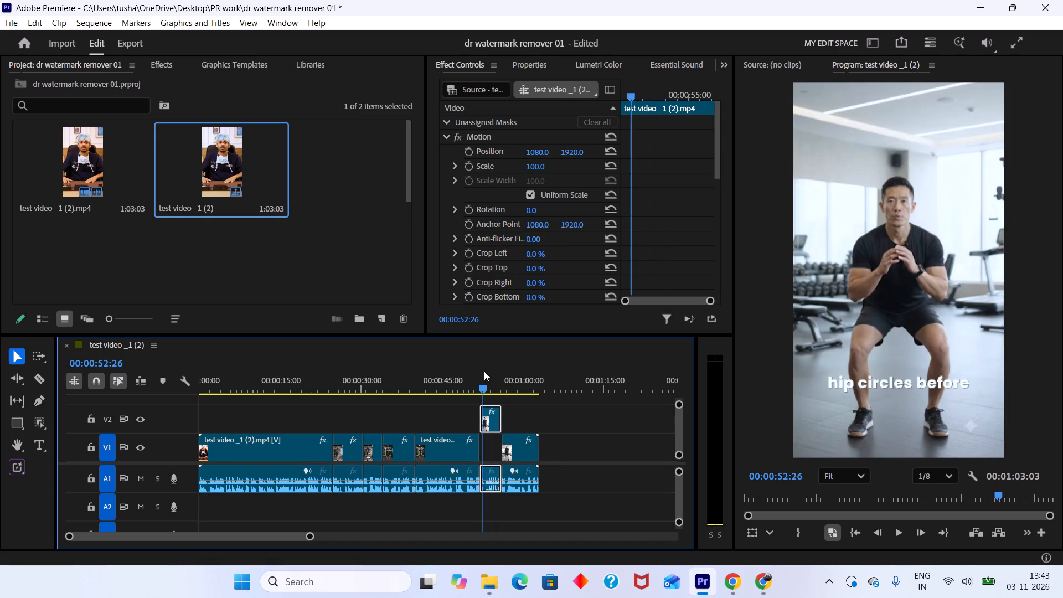
pyautogui.moveTo(484, 371); pyautogui.dragTo(482, 370)
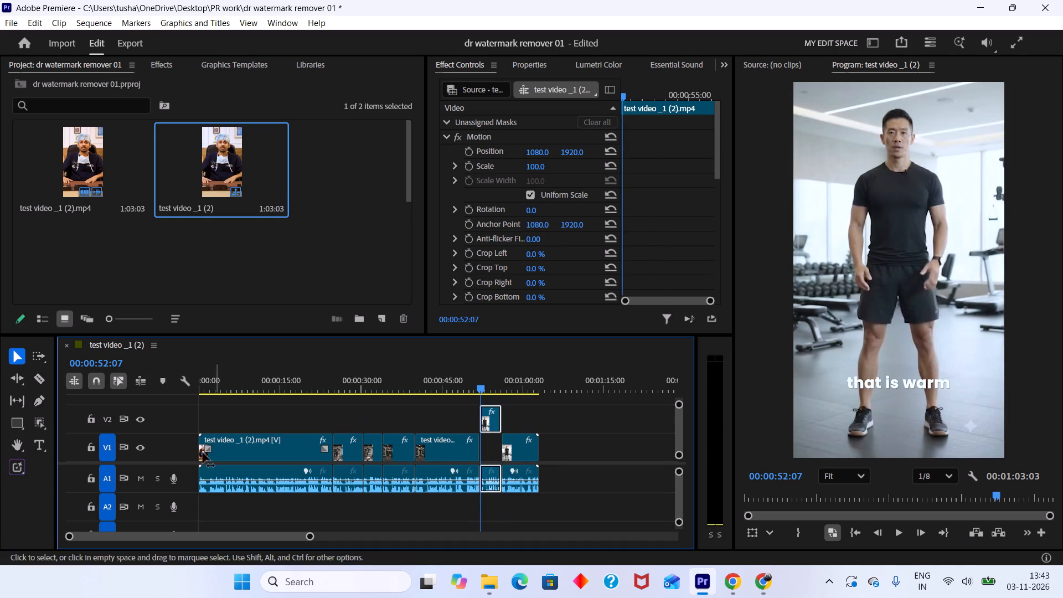
# Move the dark-gym single leg squats clip's video up to V2 at the same time position.
pyautogui.moveTo(486, 386); pyautogui.dragTo(457, 382)
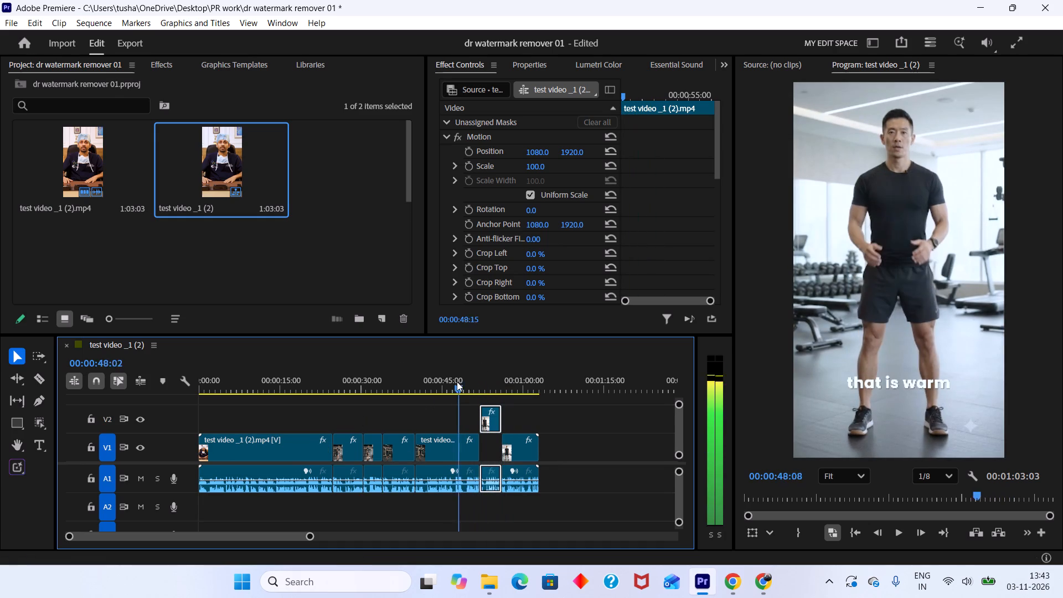
pyautogui.moveTo(457, 382); pyautogui.dragTo(405, 379)
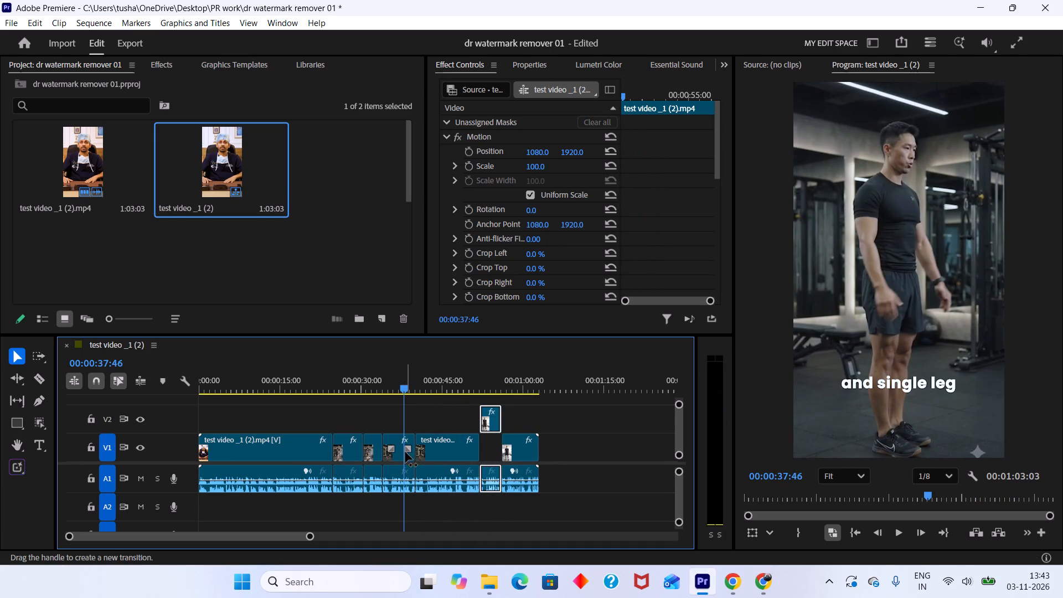
pyautogui.moveTo(401, 457); pyautogui.dragTo(399, 428)
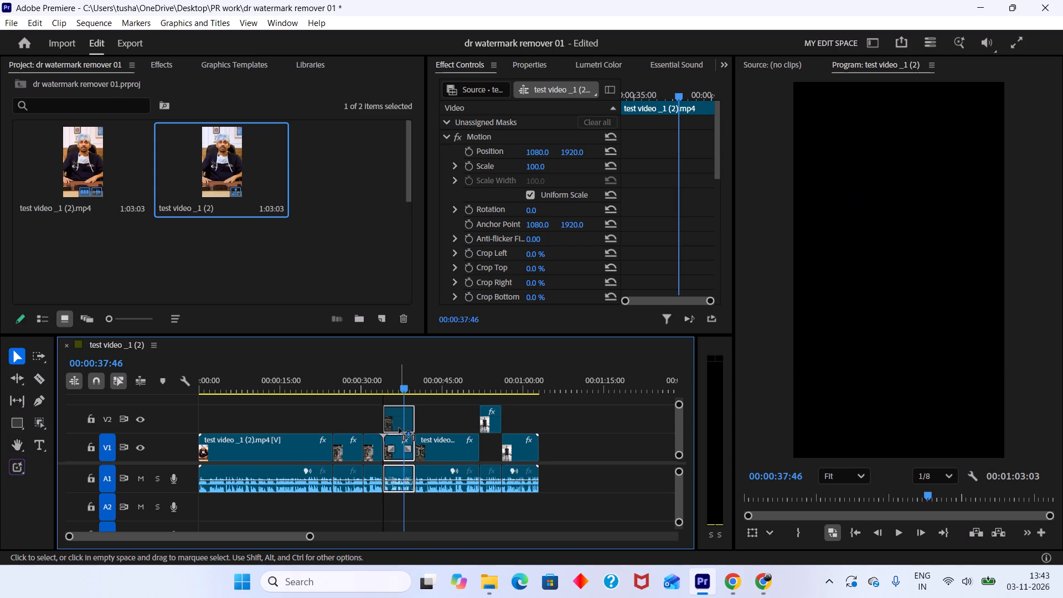
# Move the hip-based squats gym clip's video up to V2 at the same time position.
pyautogui.moveTo(405, 386); pyautogui.dragTo(373, 376)
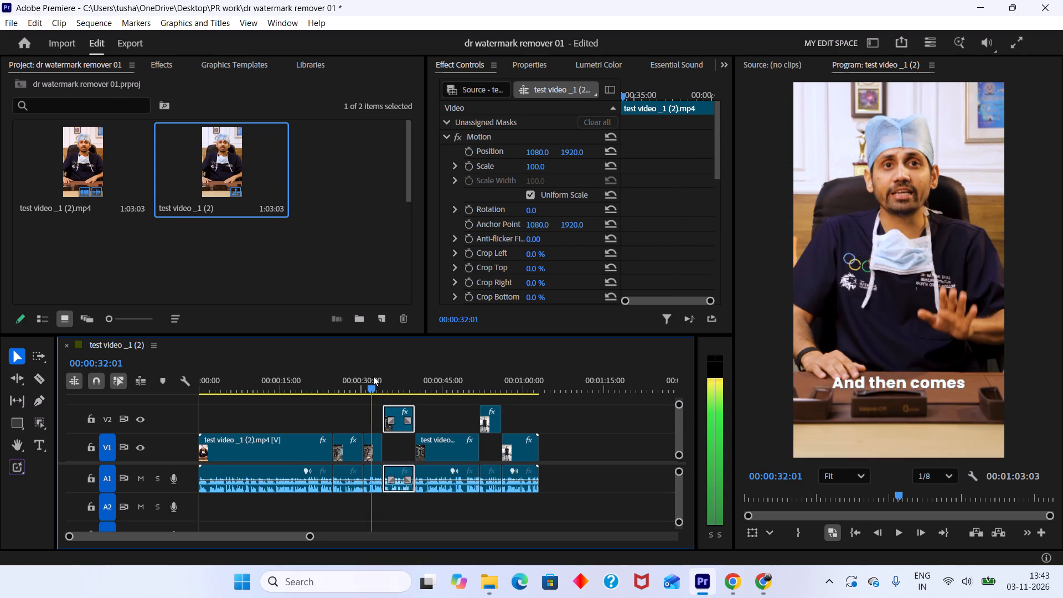
pyautogui.moveTo(373, 376); pyautogui.dragTo(349, 376)
pyautogui.moveTo(352, 451); pyautogui.dragTo(360, 454)
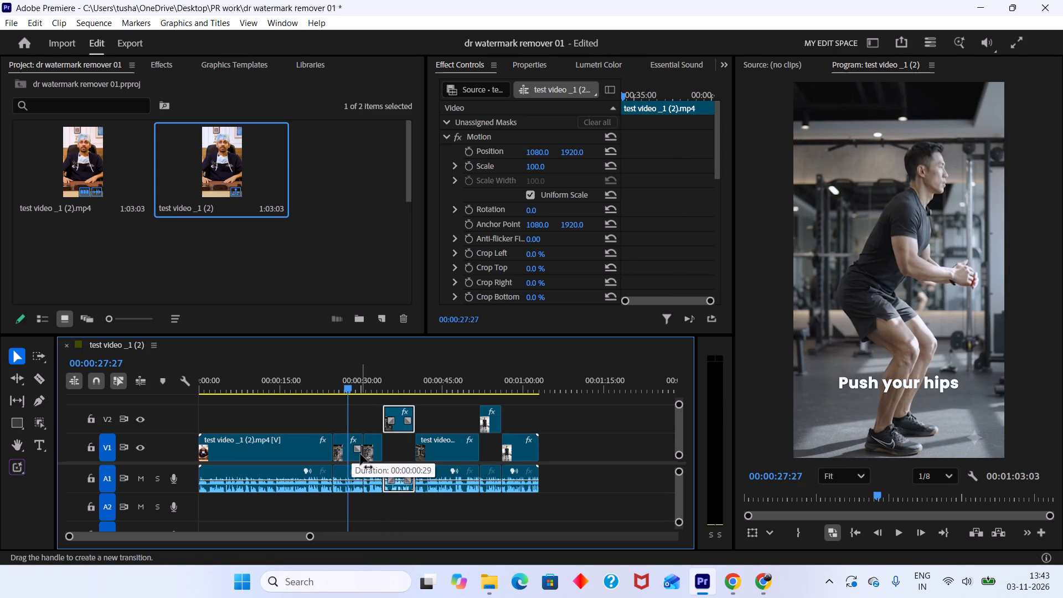
pyautogui.moveTo(360, 454); pyautogui.dragTo(362, 454)
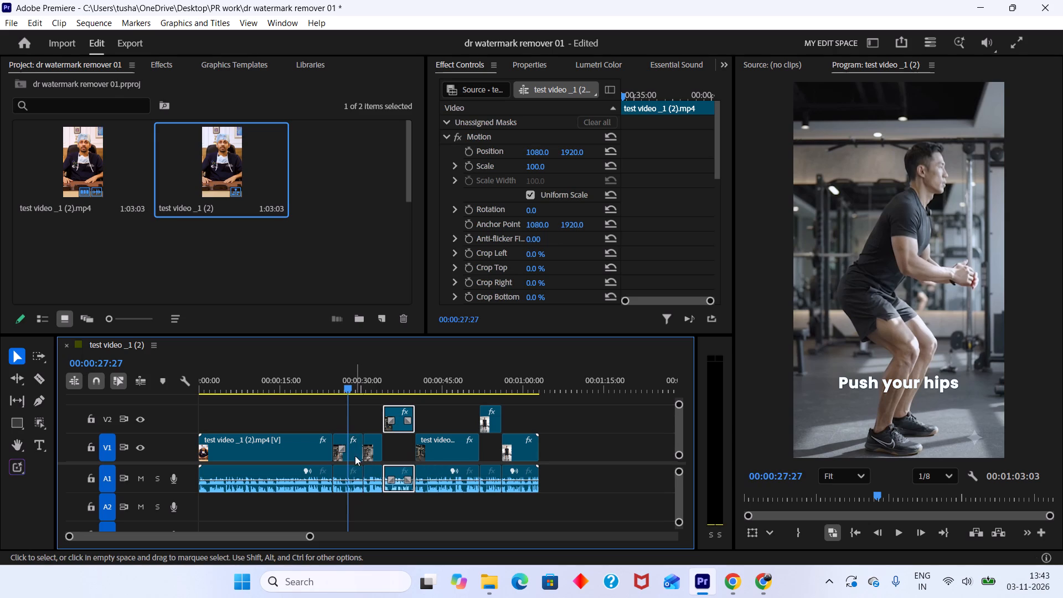
pyautogui.moveTo(352, 455); pyautogui.dragTo(355, 425)
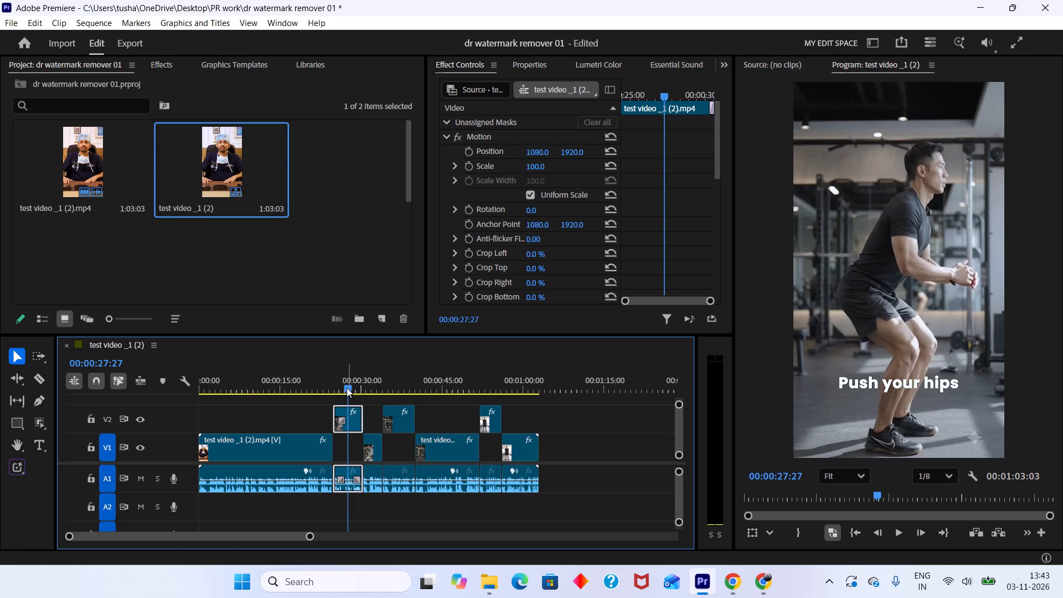
# Hide the V1 video track's output so only the gym shots on V2 show, and scrub through the sequence.
pyautogui.moveTo(349, 382); pyautogui.dragTo(343, 379)
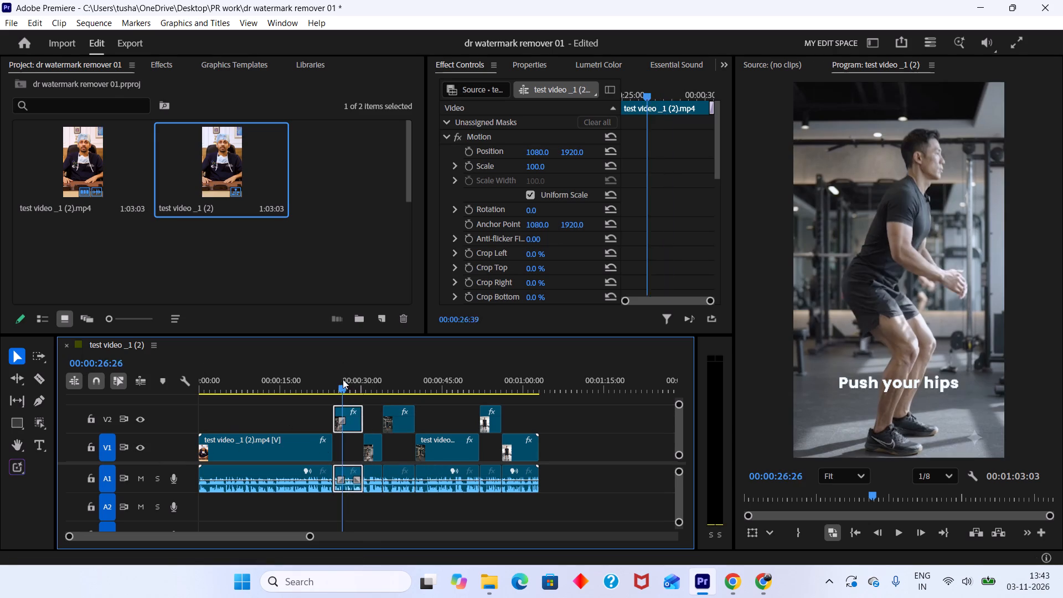
pyautogui.moveTo(343, 379); pyautogui.dragTo(387, 390)
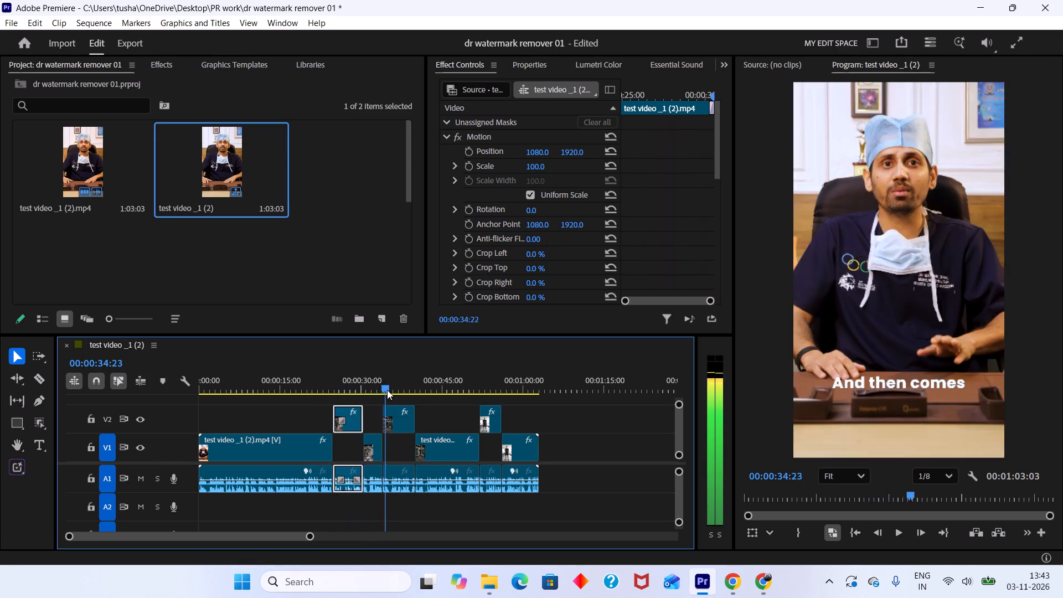
pyautogui.moveTo(387, 390); pyautogui.dragTo(489, 391)
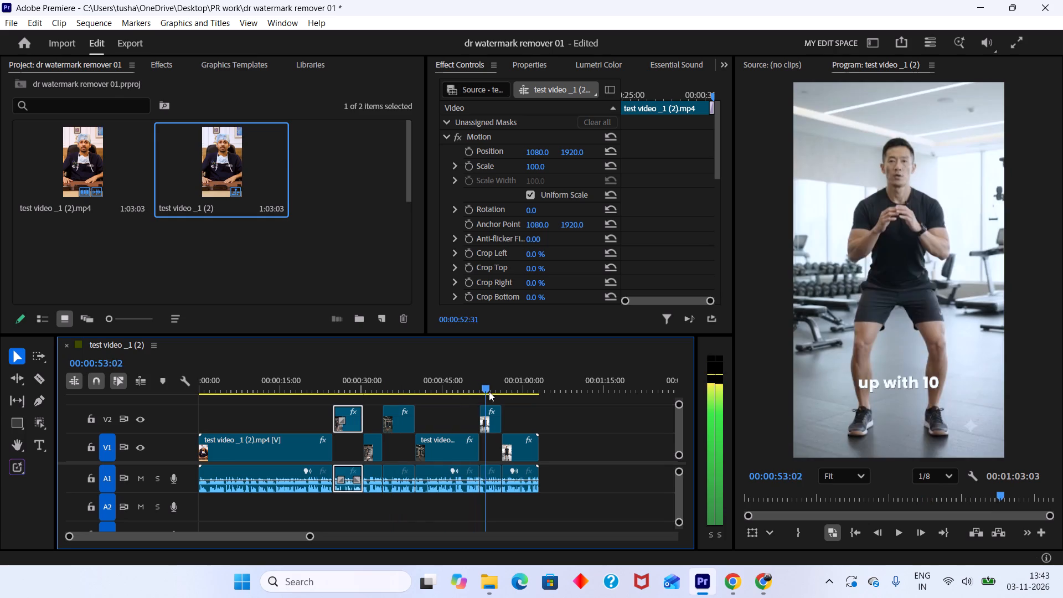
pyautogui.moveTo(489, 391); pyautogui.dragTo(493, 391)
pyautogui.click(141, 450)
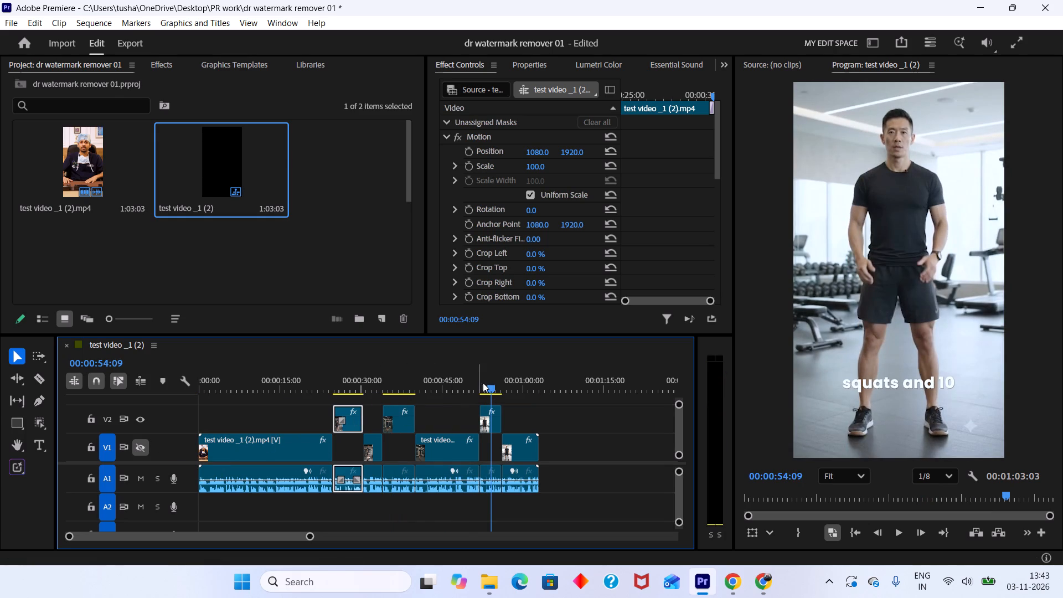
pyautogui.moveTo(483, 383); pyautogui.dragTo(285, 370)
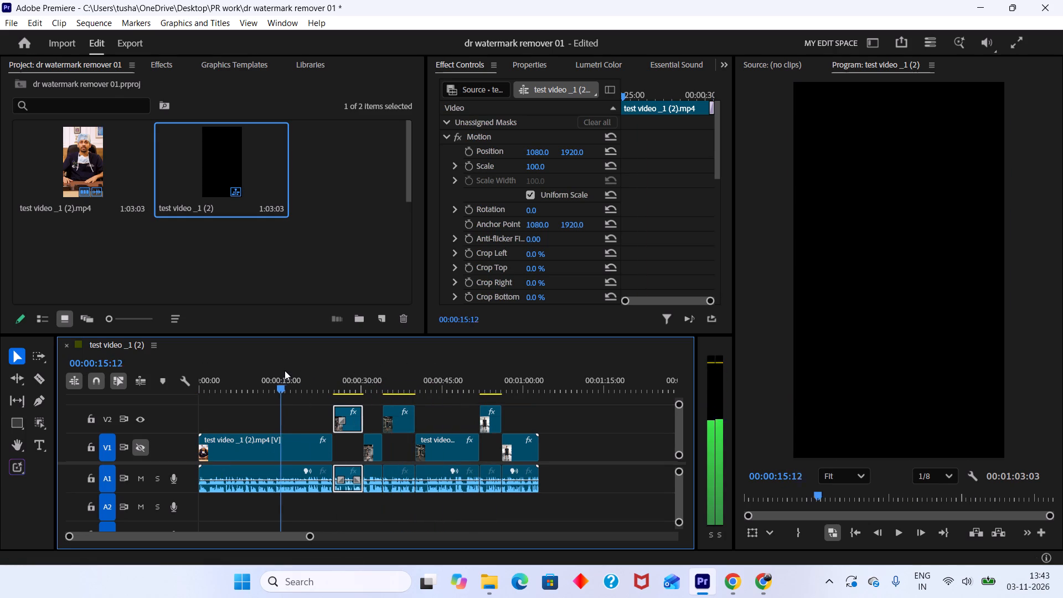
# Mark the sequence In point at 00:00:24:47, at the start of the hip-based squats clip on V2.
pyautogui.moveTo(285, 370); pyautogui.dragTo(323, 422)
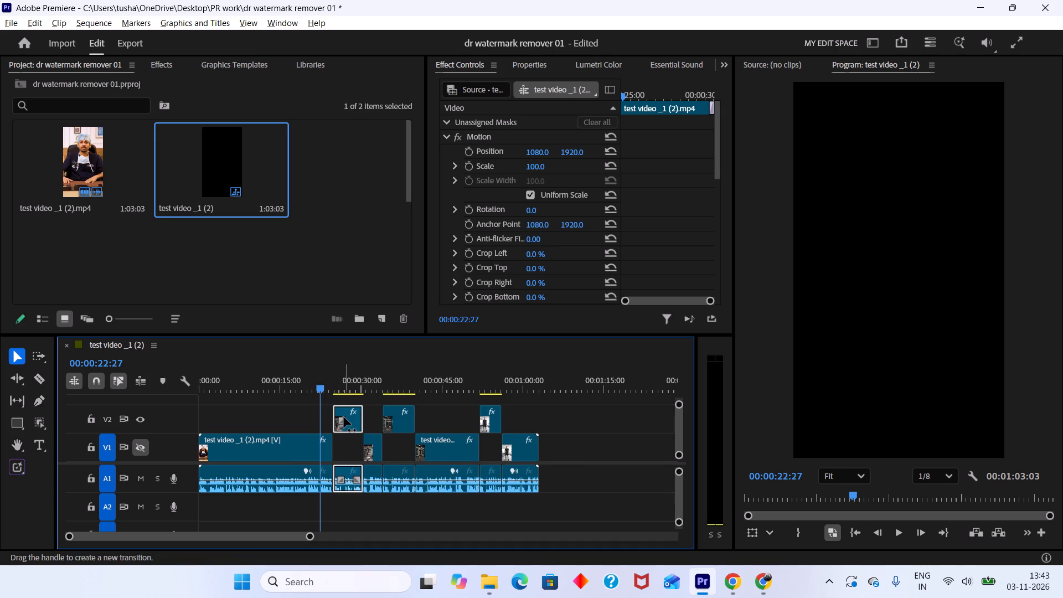
pyautogui.keyDown('alt'); pyautogui.scroll(10, 344, 417); pyautogui.keyUp('alt')
pyautogui.moveTo(313, 383); pyautogui.dragTo(323, 388)
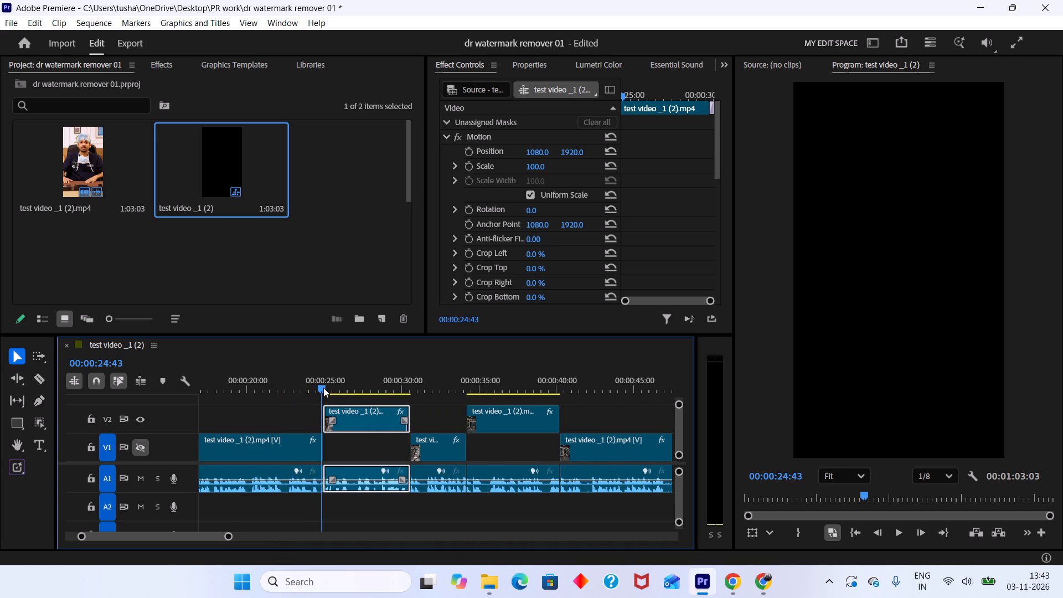
pyautogui.moveTo(323, 388); pyautogui.dragTo(324, 389)
pyautogui.press('Left')
pyautogui.press('Left')
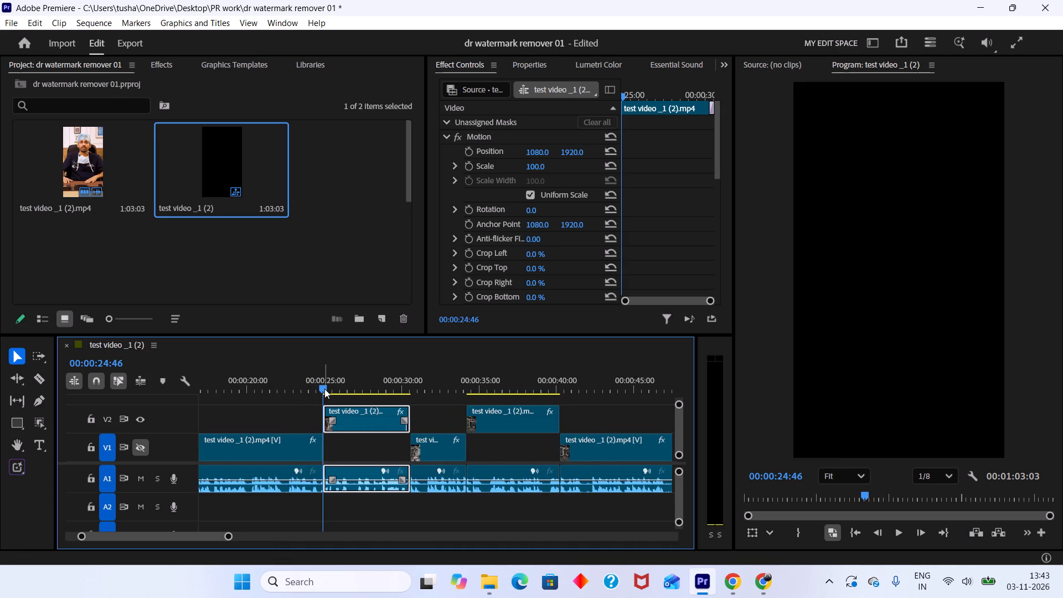
pyautogui.press('Right')
pyautogui.write('i')
pyautogui.press('space')
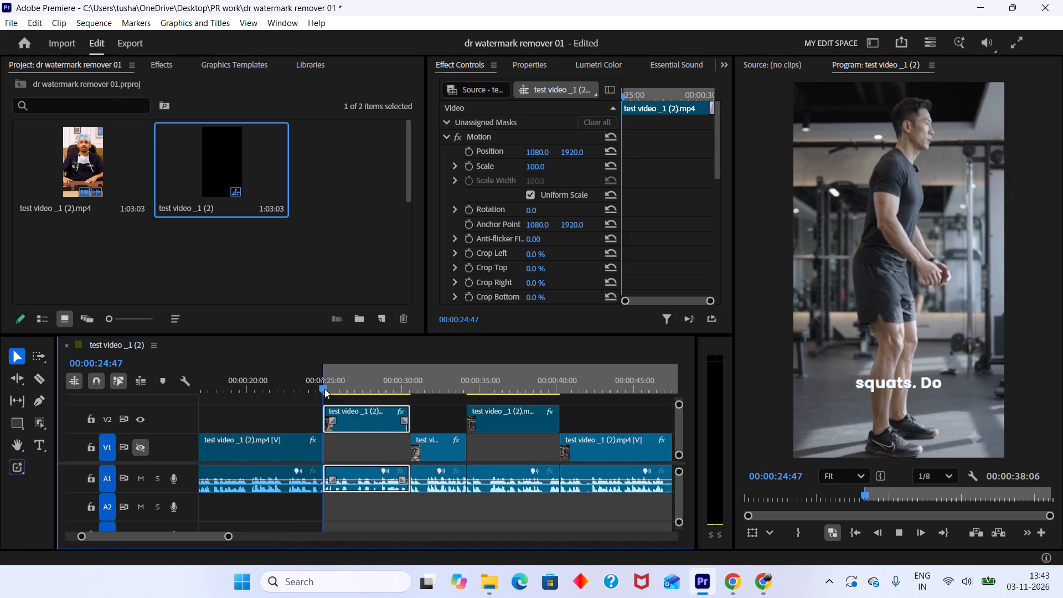
# Mark the sequence Out point at 00:00:56:05, on the end of the last gym clip on V2, and save the project.
pyautogui.keyDown('alt'); pyautogui.scroll(-9, 468, 453); pyautogui.keyUp('alt')
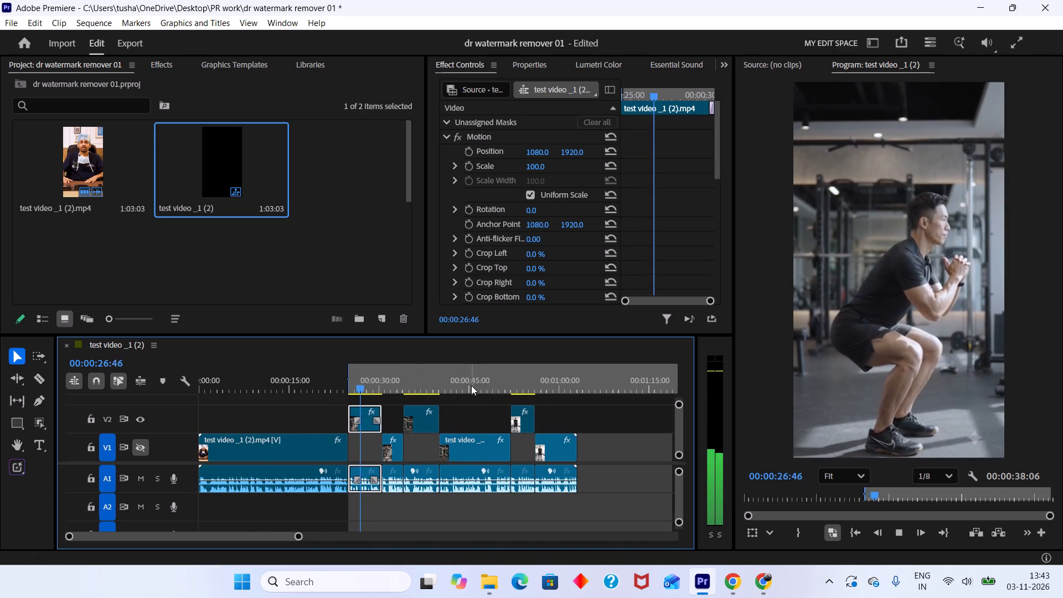
pyautogui.moveTo(472, 385); pyautogui.dragTo(543, 397)
pyautogui.press('Left')
pyautogui.press('Left')
pyautogui.press('Left')
pyautogui.press('Left')
pyautogui.press('Left')
pyautogui.press('Left')
pyautogui.press('Left')
pyautogui.press('Left')
pyautogui.press('Left')
pyautogui.press('Left')
pyautogui.press('Left')
pyautogui.press('Left')
pyautogui.press('Left')
pyautogui.press('Left')
pyautogui.press('Left')
pyautogui.press('Left')
pyautogui.press('Left')
pyautogui.press('Left')
pyautogui.press('Left')
pyautogui.press('Left')
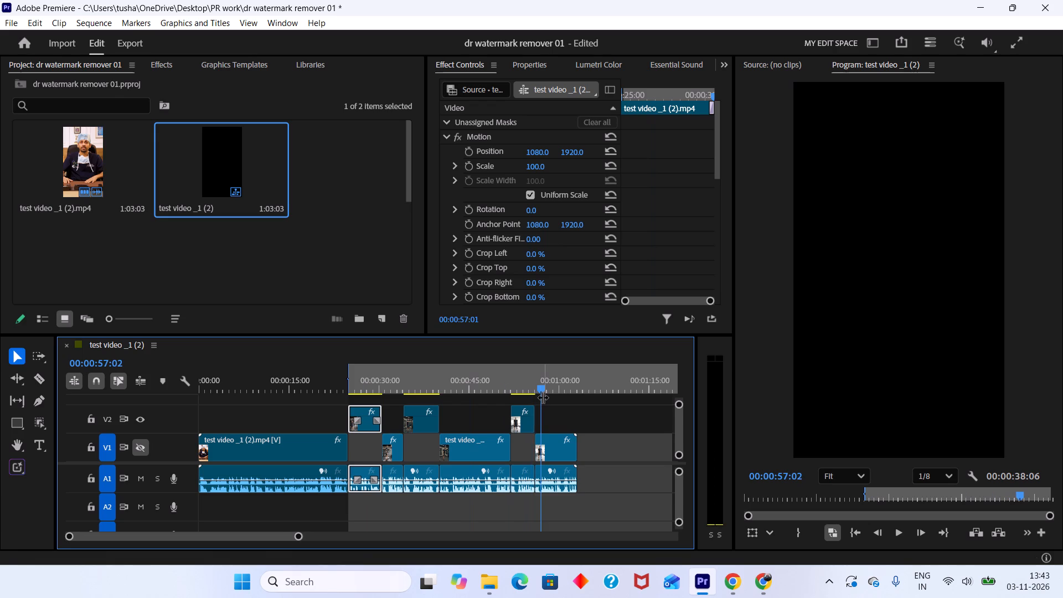
pyautogui.press('Left')
pyautogui.press('Left')
pyautogui.press('Left')
pyautogui.press('Left')
pyautogui.press('Left')
pyautogui.press('Left')
pyautogui.press('Left')
pyautogui.press('Left')
pyautogui.press('Left')
pyautogui.press('Left')
pyautogui.press('Left')
pyautogui.press('Left')
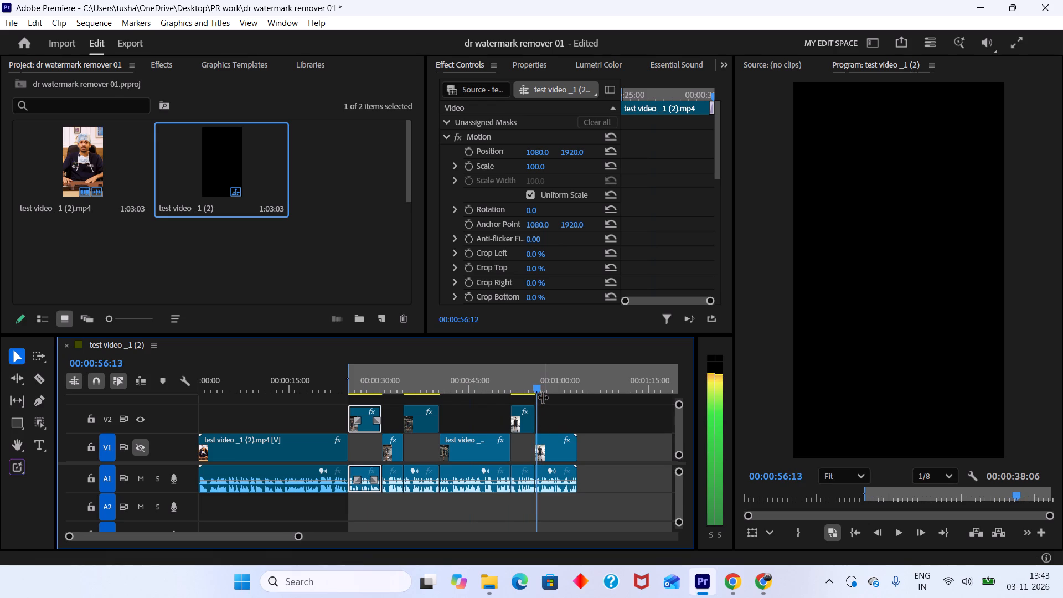
pyautogui.press('Right')
pyautogui.press('Right')
pyautogui.press('Right')
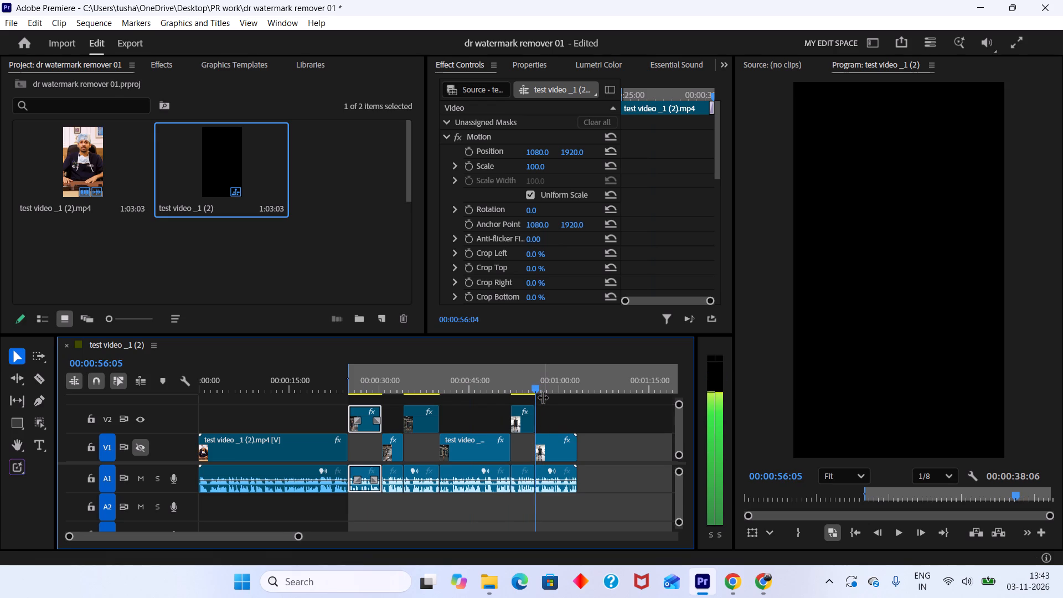
pyautogui.press('Left')
pyautogui.press('Right')
pyautogui.press('Left')
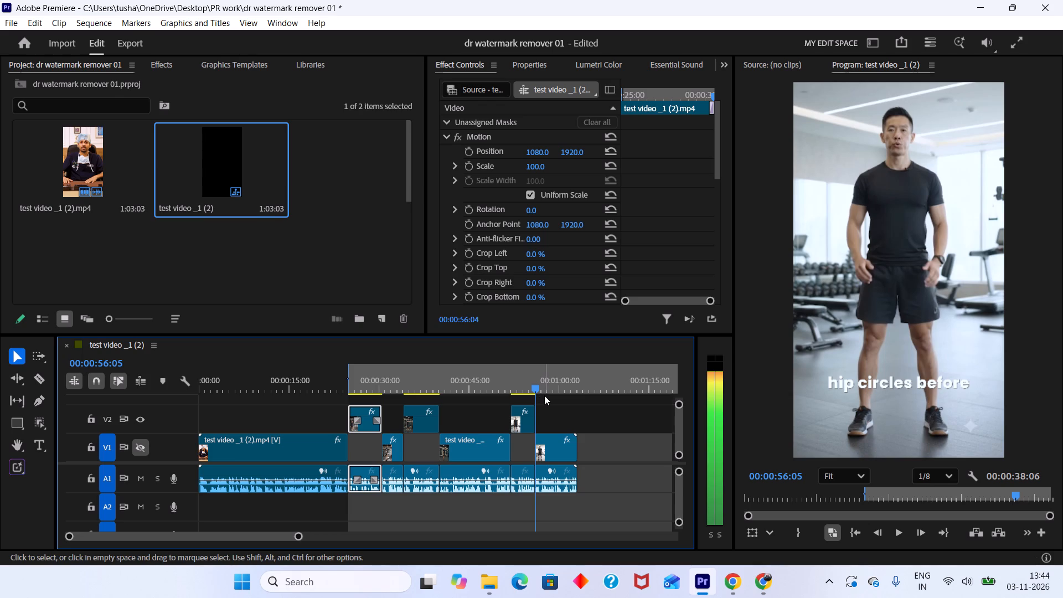
pyautogui.press('o')
pyautogui.hotkey('ctrl', 's')
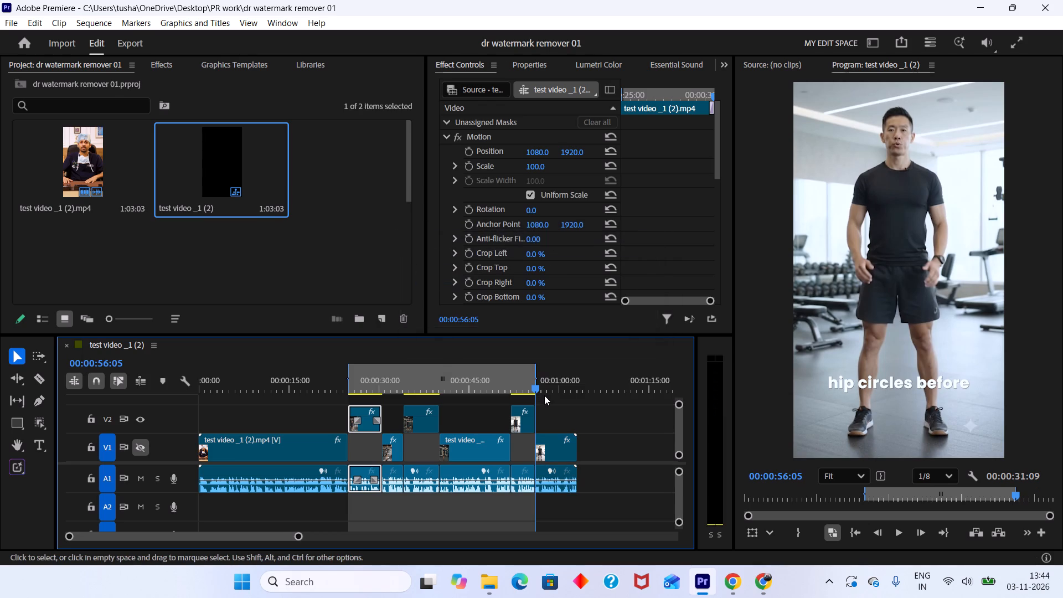
# Open the sequence's media export settings, scrub the preview, and set the export range to Source In/Out.
pyautogui.hotkey('ctrl', 'm')
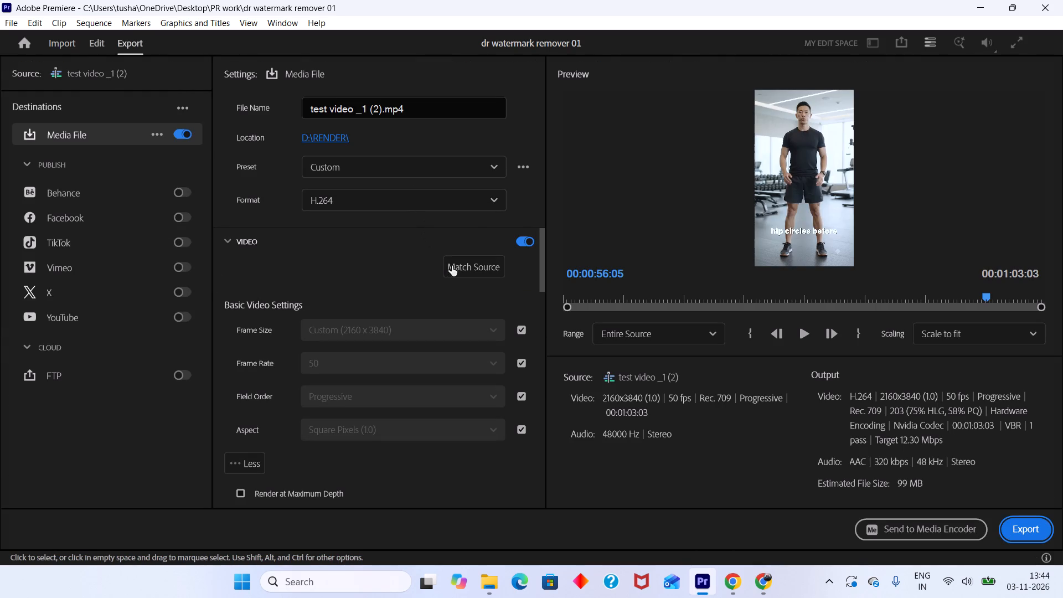
pyautogui.moveTo(674, 297); pyautogui.dragTo(631, 302)
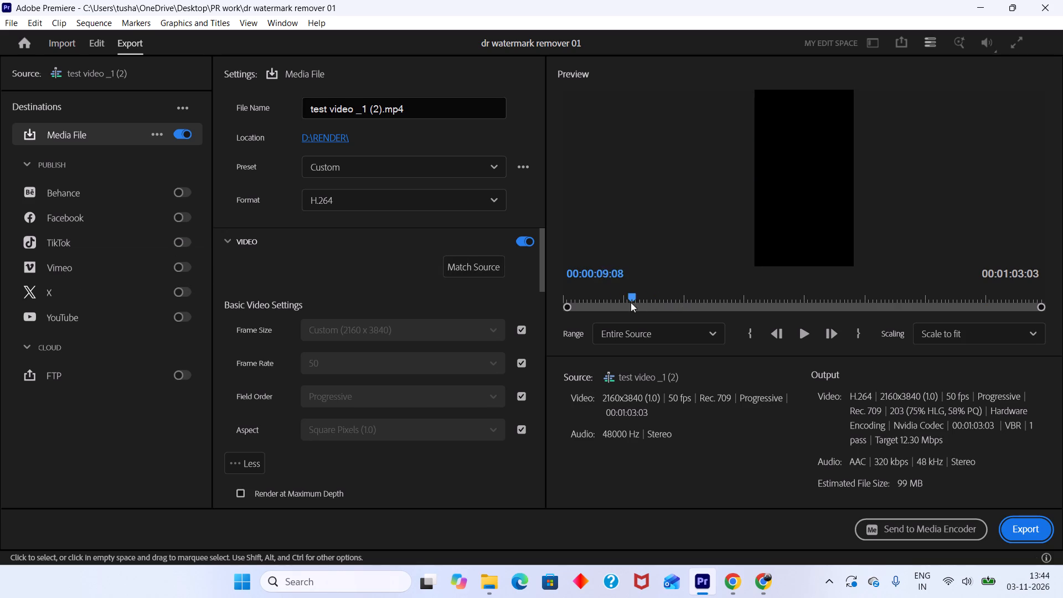
pyautogui.moveTo(631, 302); pyautogui.dragTo(806, 306)
pyautogui.moveTo(806, 306); pyautogui.dragTo(895, 307)
pyautogui.click(87, 45)
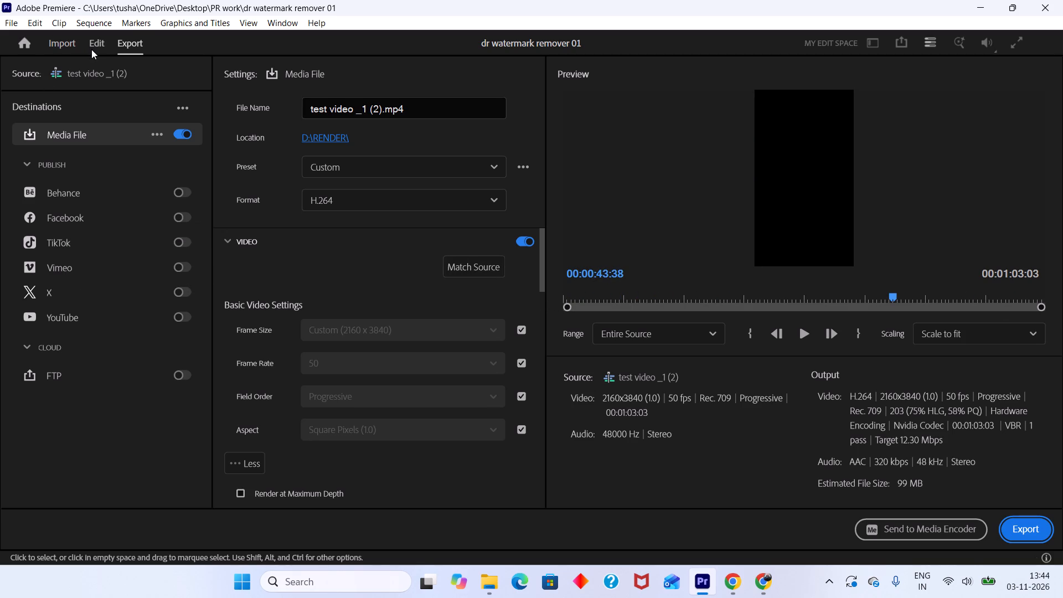
pyautogui.click(646, 338)
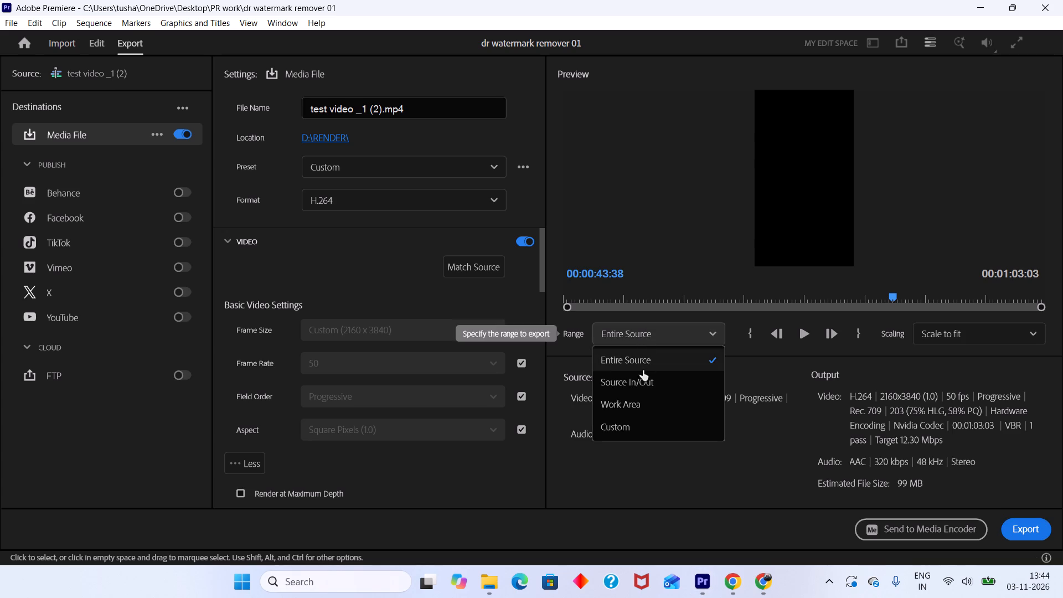
pyautogui.click(639, 383)
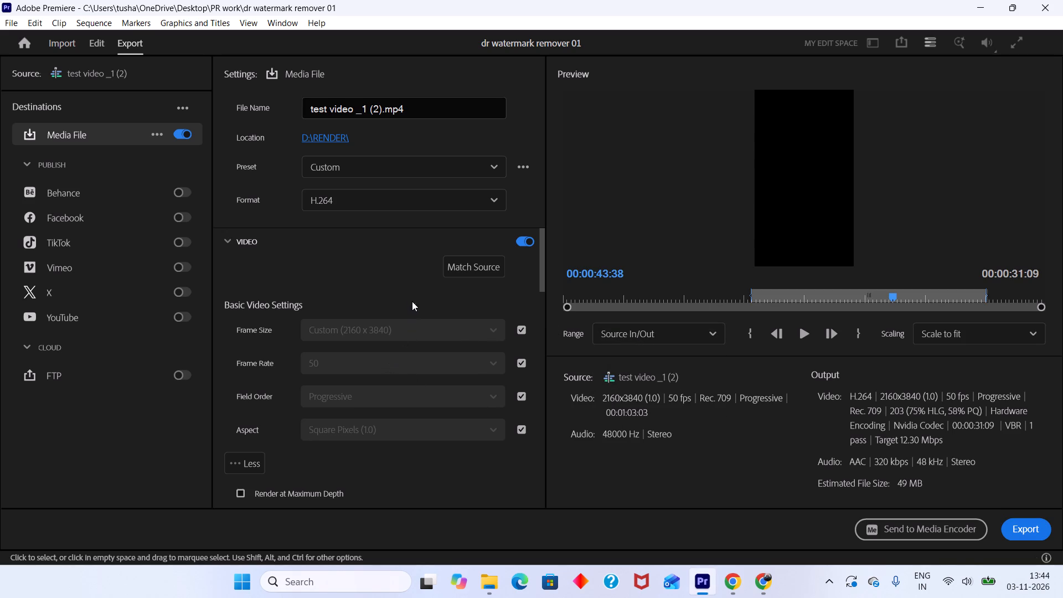
# Delete the existing test video _1 (2) ___ render in D:\RENDER and export the marked range under that same name.
pyautogui.click(331, 143)
pyautogui.click(252, 178)
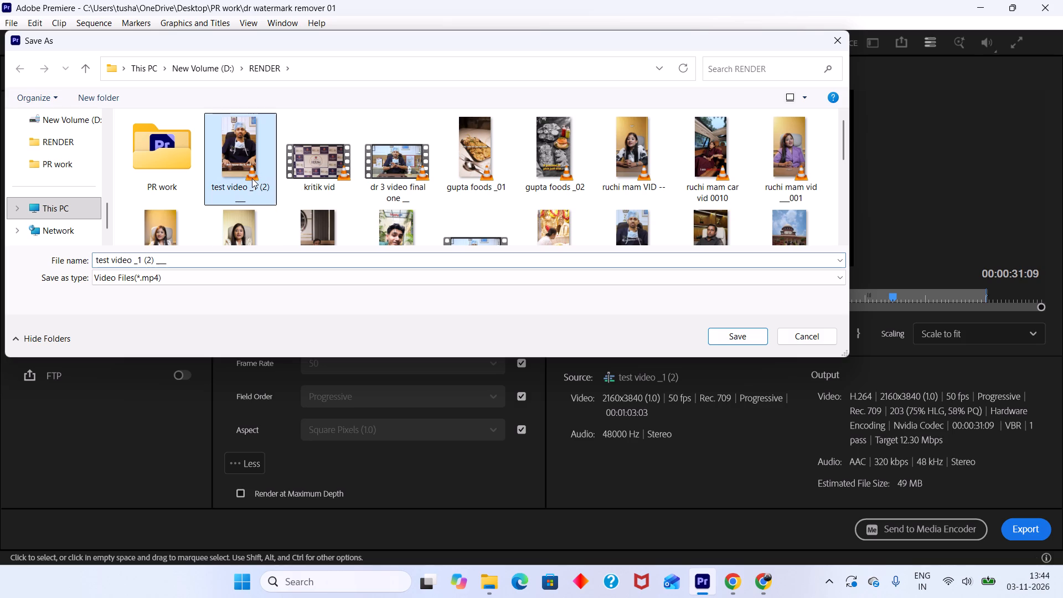
pyautogui.click(252, 178)
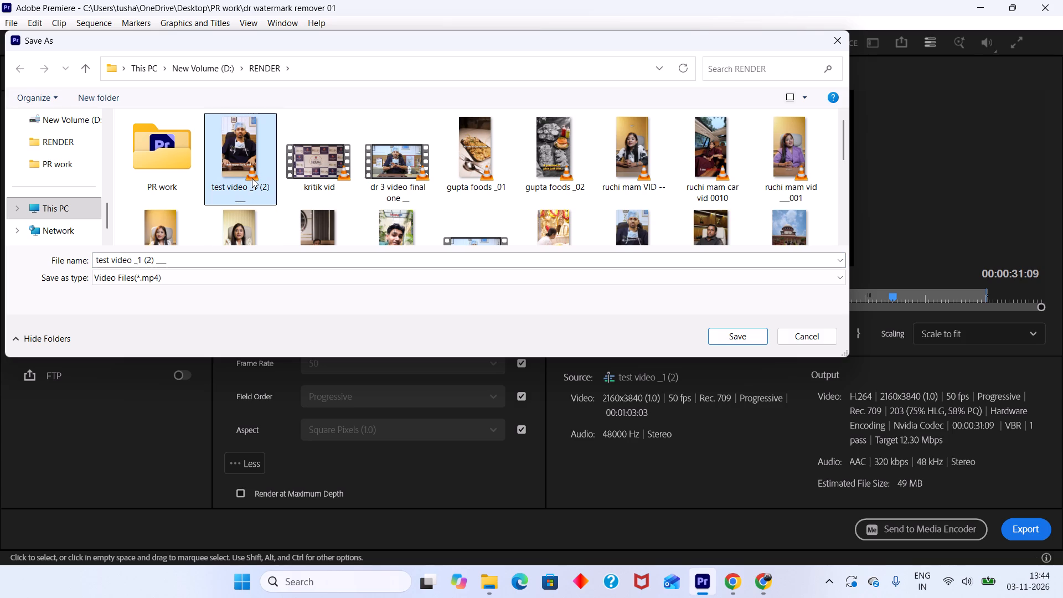
pyautogui.press('Delete')
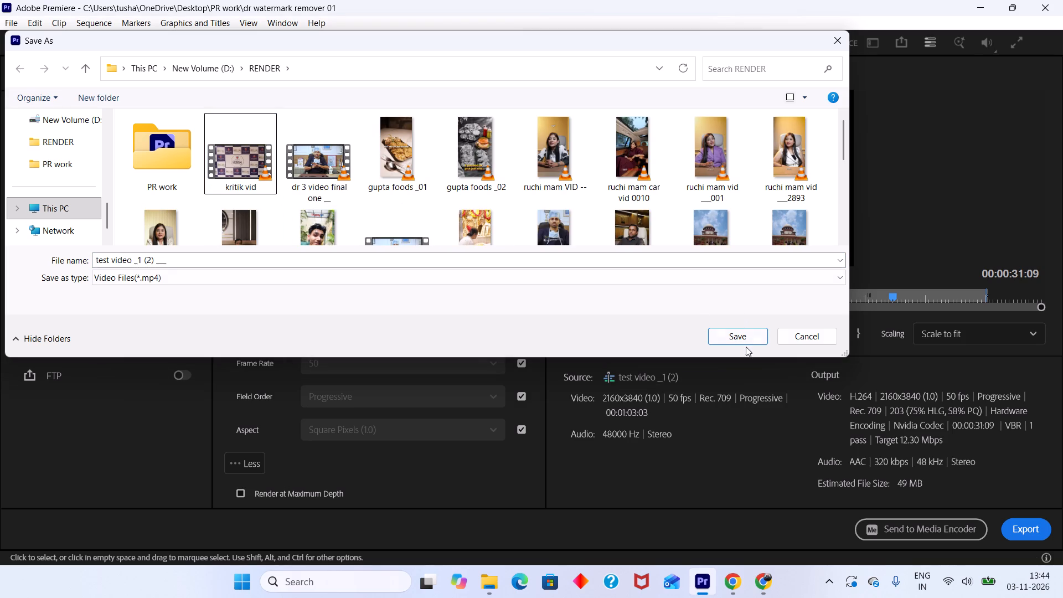
pyautogui.click(746, 336)
pyautogui.click(1036, 523)
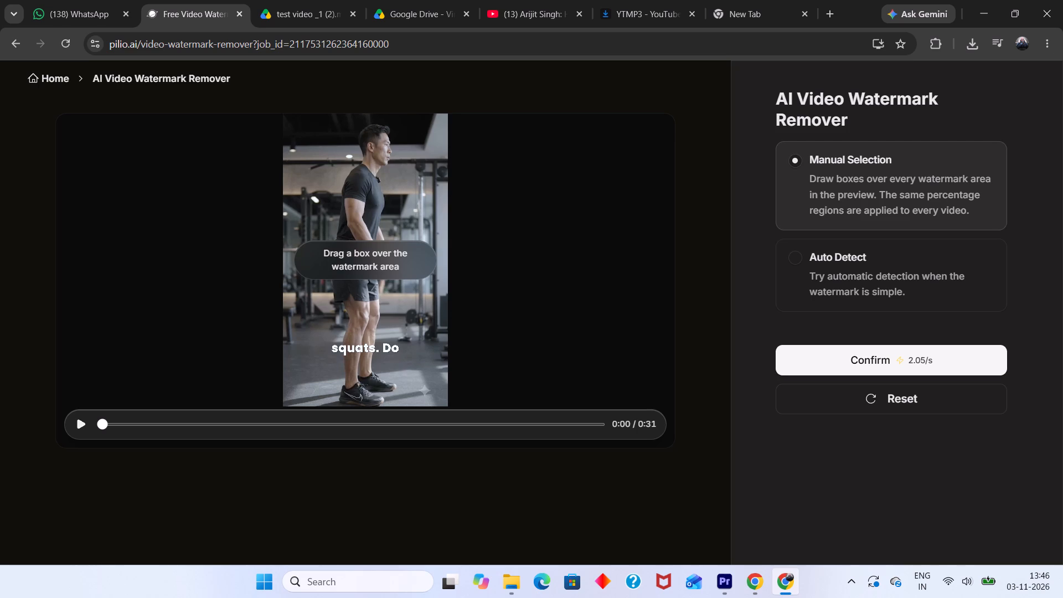
pyautogui.moveTo(410, 377); pyautogui.dragTo(441, 407)
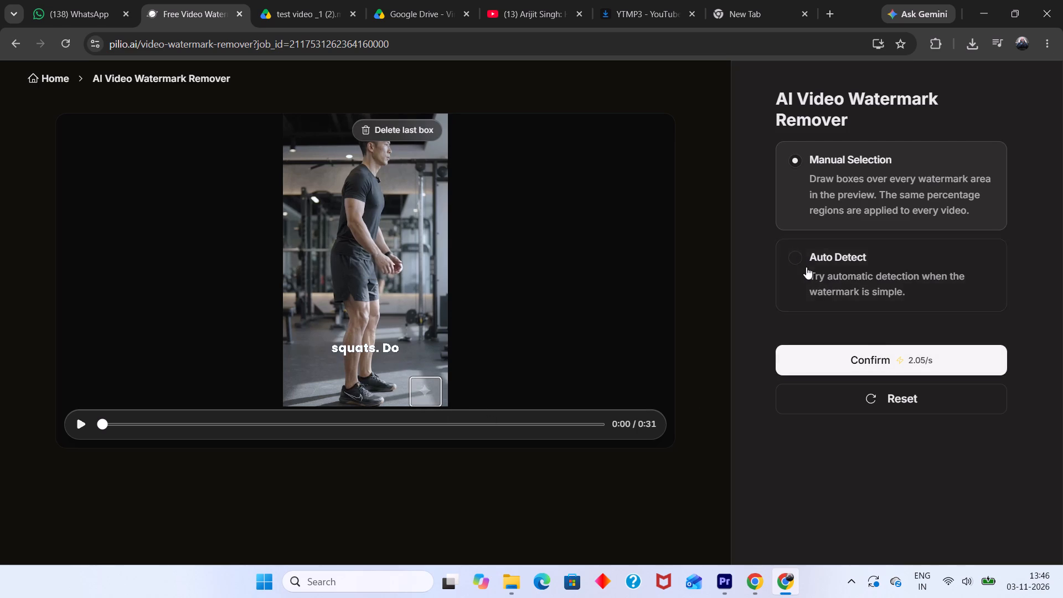
pyautogui.click(864, 358)
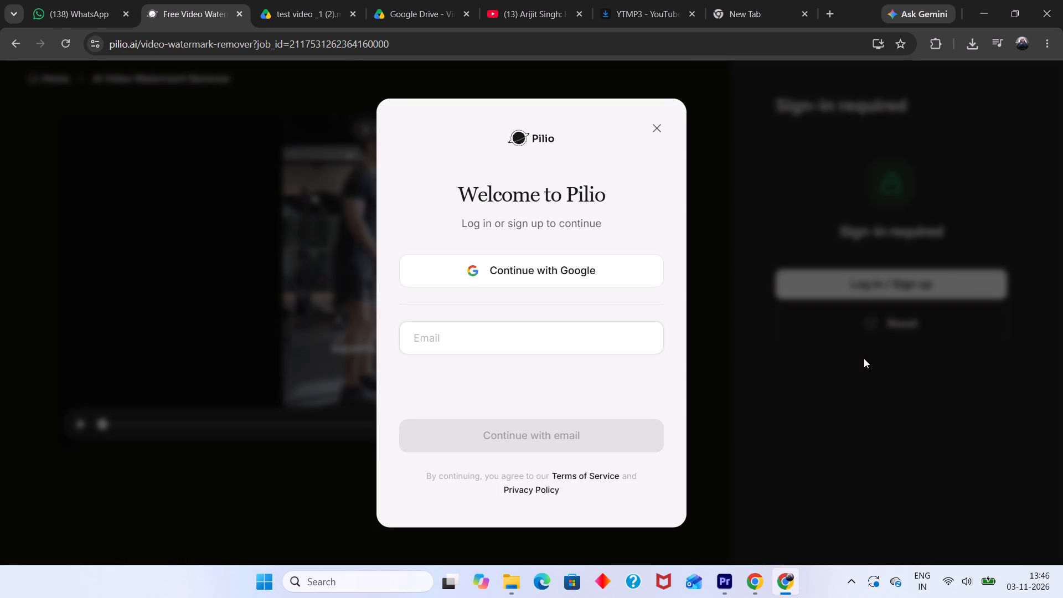
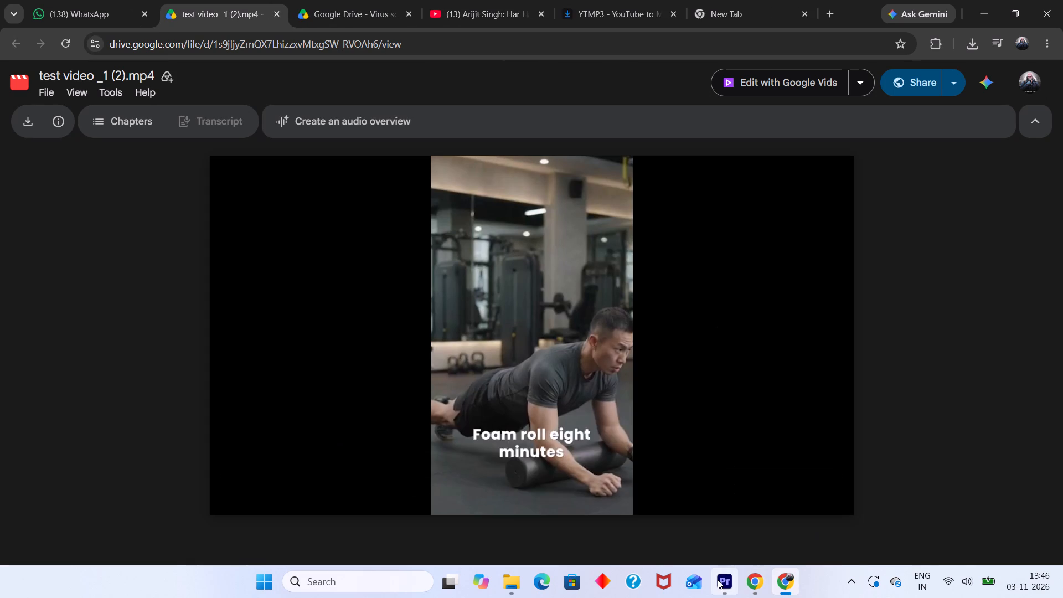
# Switch to Premiere and scale the middle V2 gym clip, around 37 seconds, to 108 to push the watermark out of frame.
pyautogui.click(721, 525)
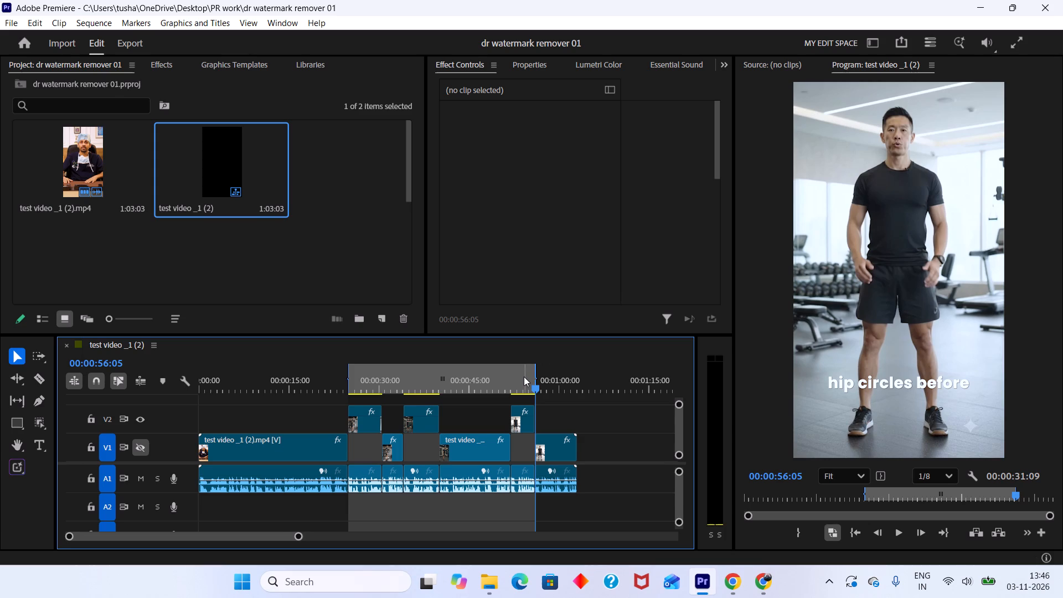
pyautogui.moveTo(524, 377); pyautogui.dragTo(391, 387)
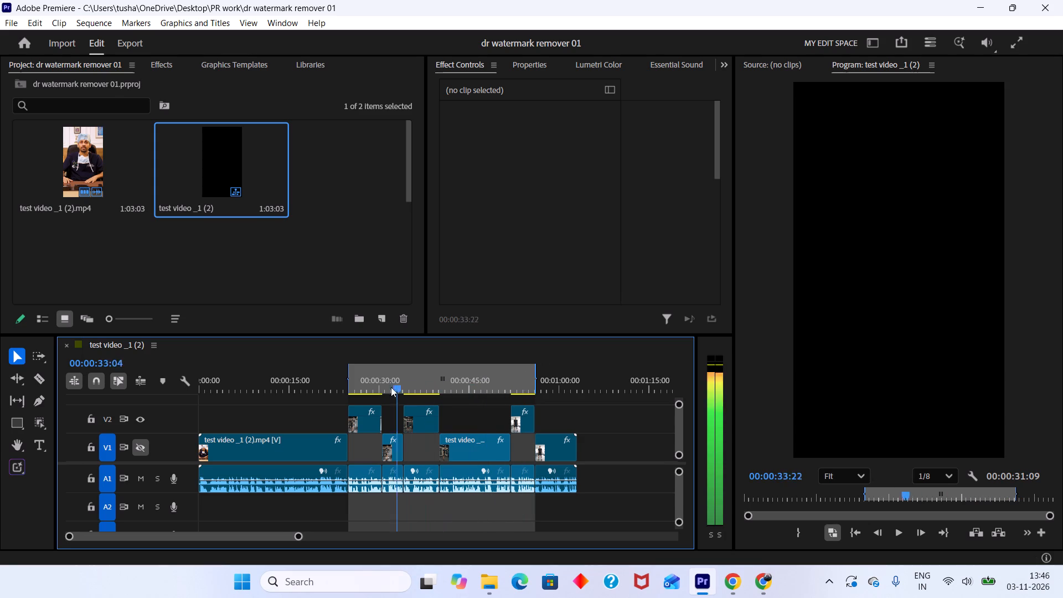
pyautogui.moveTo(391, 387); pyautogui.dragTo(375, 398)
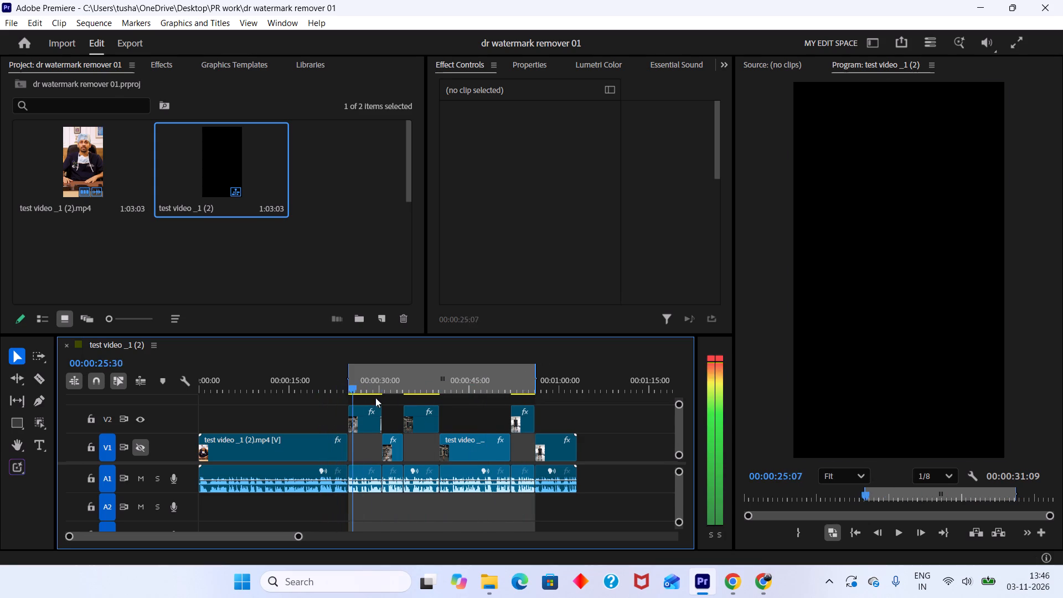
pyautogui.moveTo(375, 398); pyautogui.dragTo(428, 427)
pyautogui.click(431, 427)
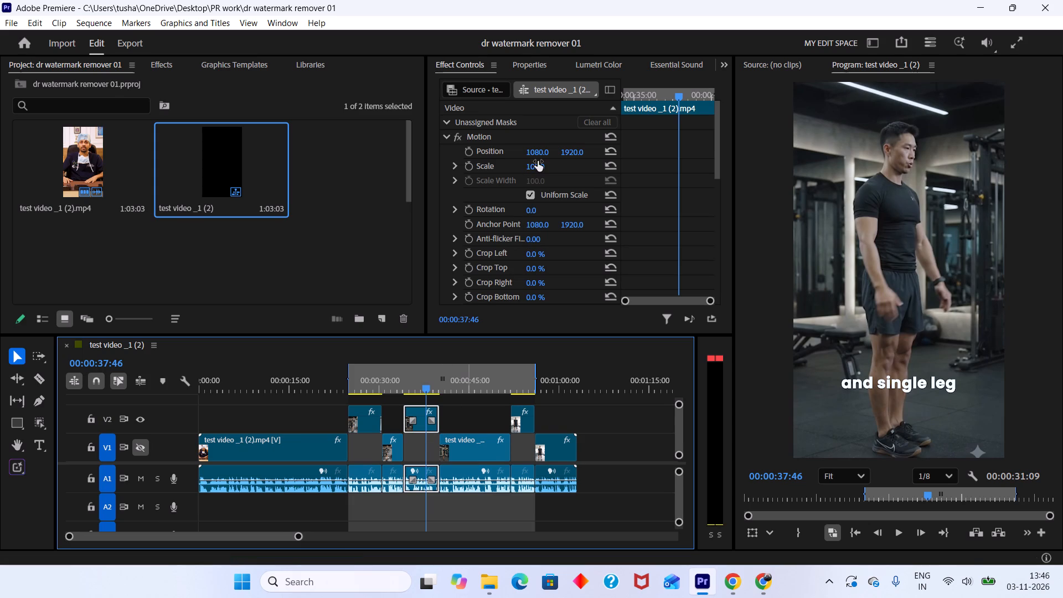
pyautogui.moveTo(538, 163); pyautogui.dragTo(546, 164)
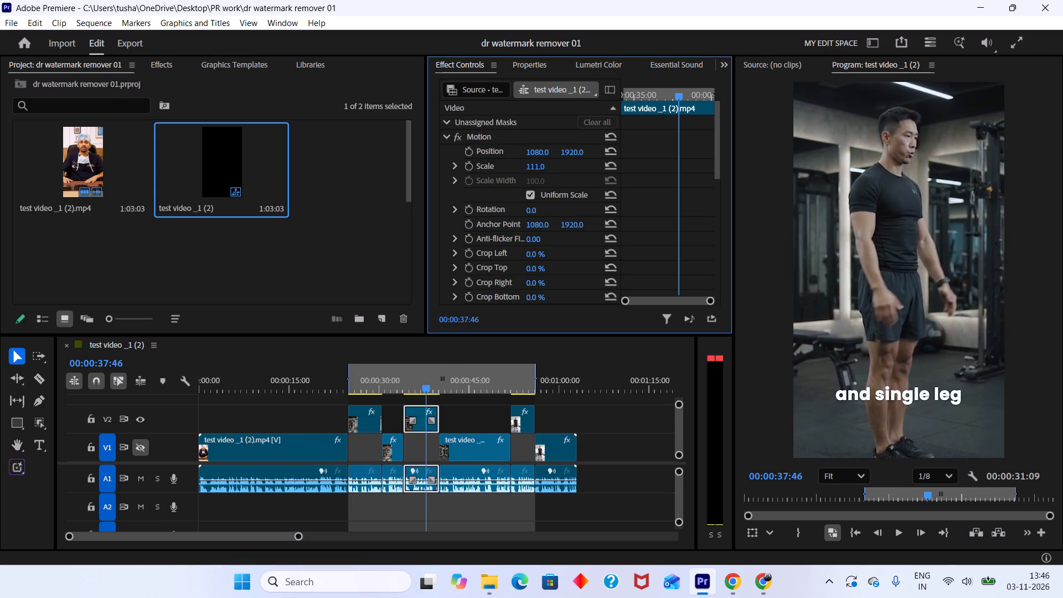
pyautogui.moveTo(546, 164); pyautogui.dragTo(543, 163)
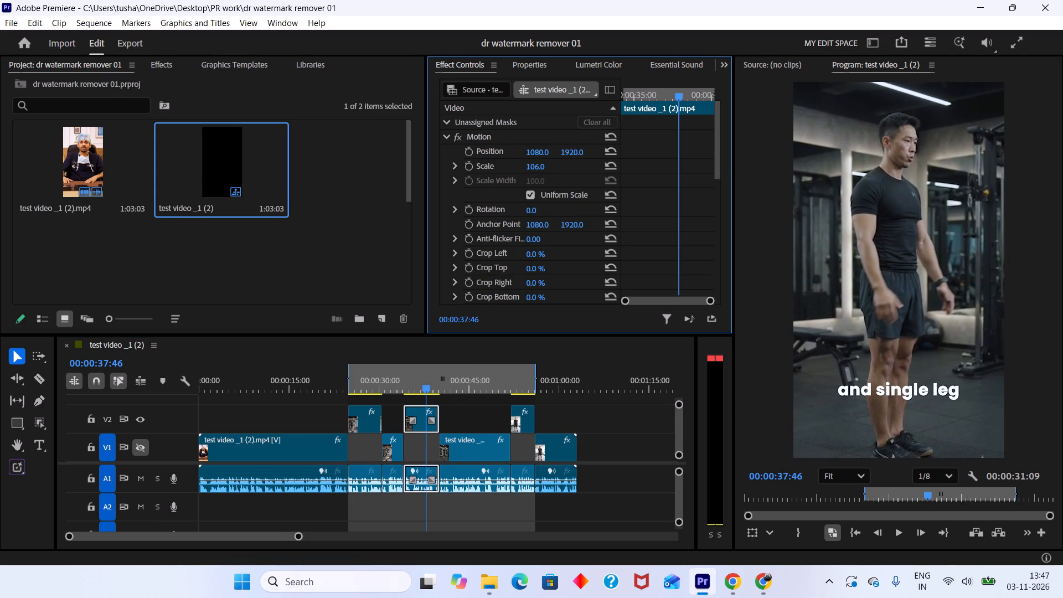
pyautogui.moveTo(543, 163); pyautogui.dragTo(544, 163)
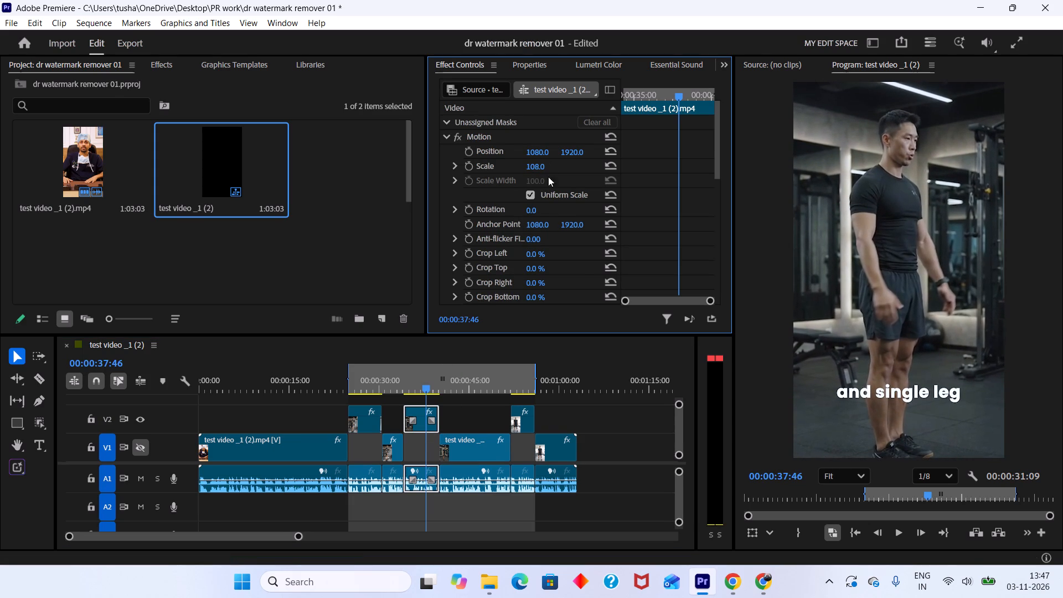
# Scale the last V2 gym clip, around 53 seconds, to 125.
pyautogui.click(518, 383)
pyautogui.click(523, 420)
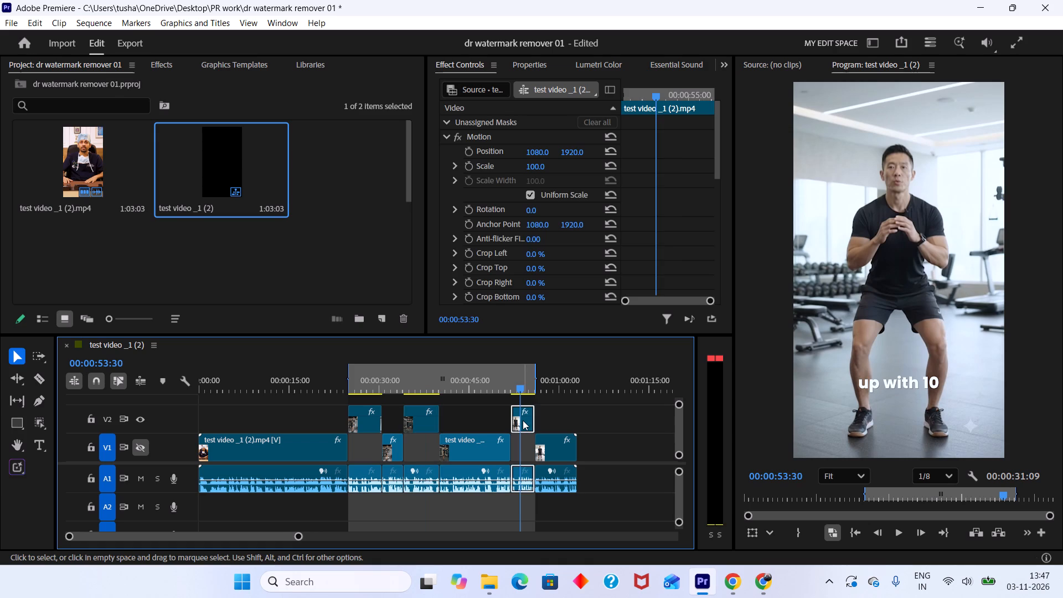
pyautogui.moveTo(534, 168); pyautogui.dragTo(542, 168)
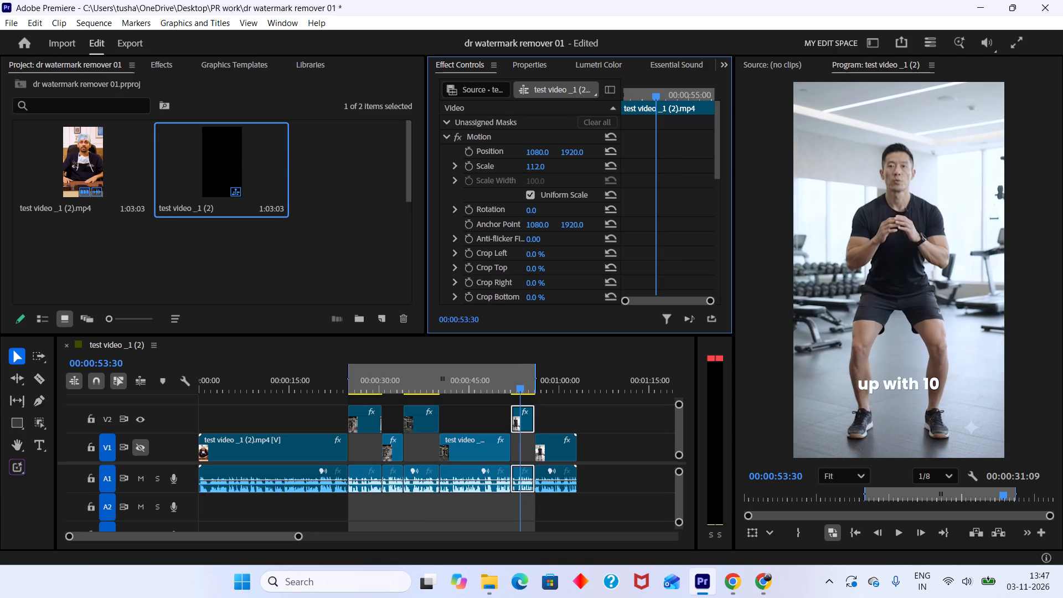
pyautogui.moveTo(542, 168); pyautogui.dragTo(551, 168)
# Turn the V1 track's output back on and play the sequence through the last gym clip.
pyautogui.moveTo(504, 386); pyautogui.dragTo(496, 382)
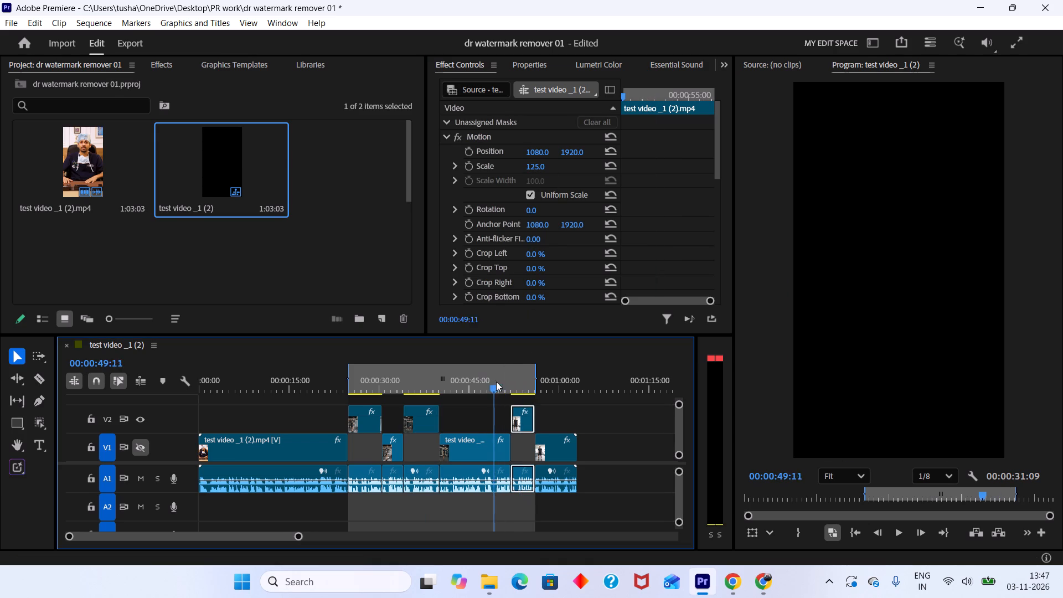
pyautogui.moveTo(496, 382); pyautogui.dragTo(481, 374)
pyautogui.press('space')
pyautogui.press('space')
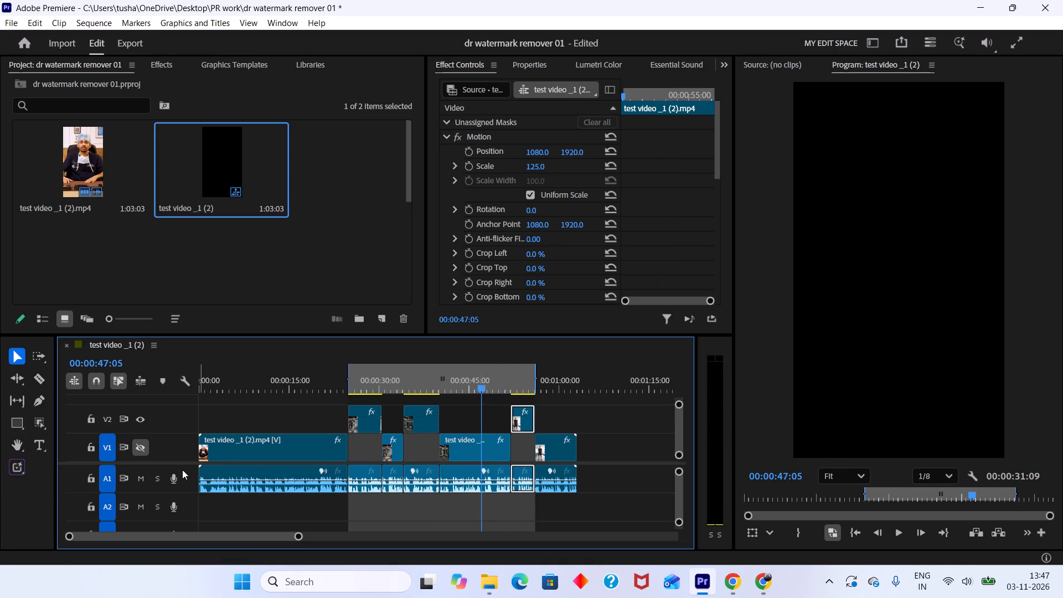
pyautogui.click(138, 450)
pyautogui.press('space')
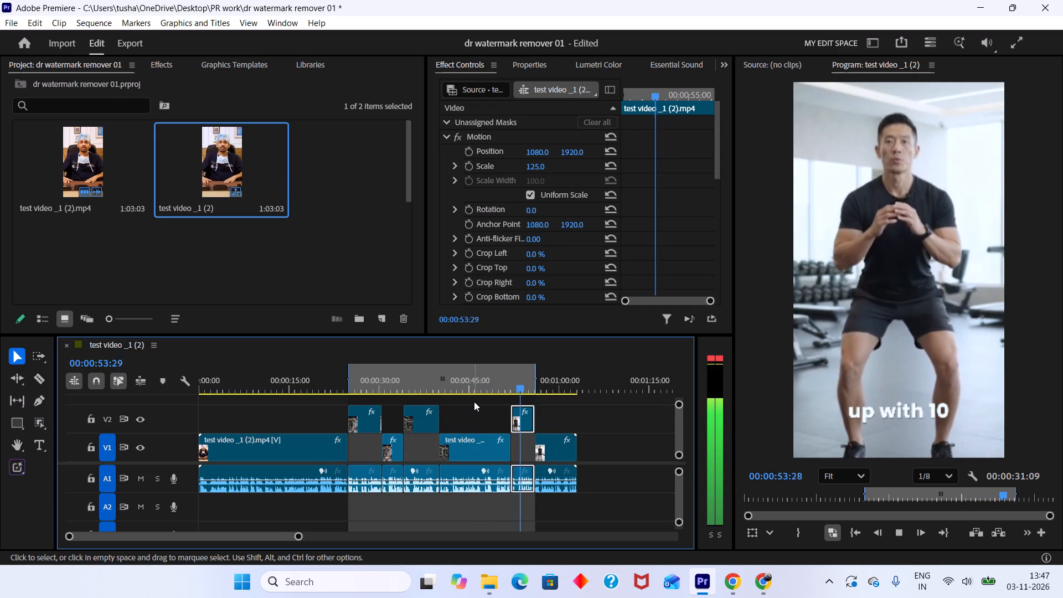
pyautogui.press('space')
pyautogui.press('space')
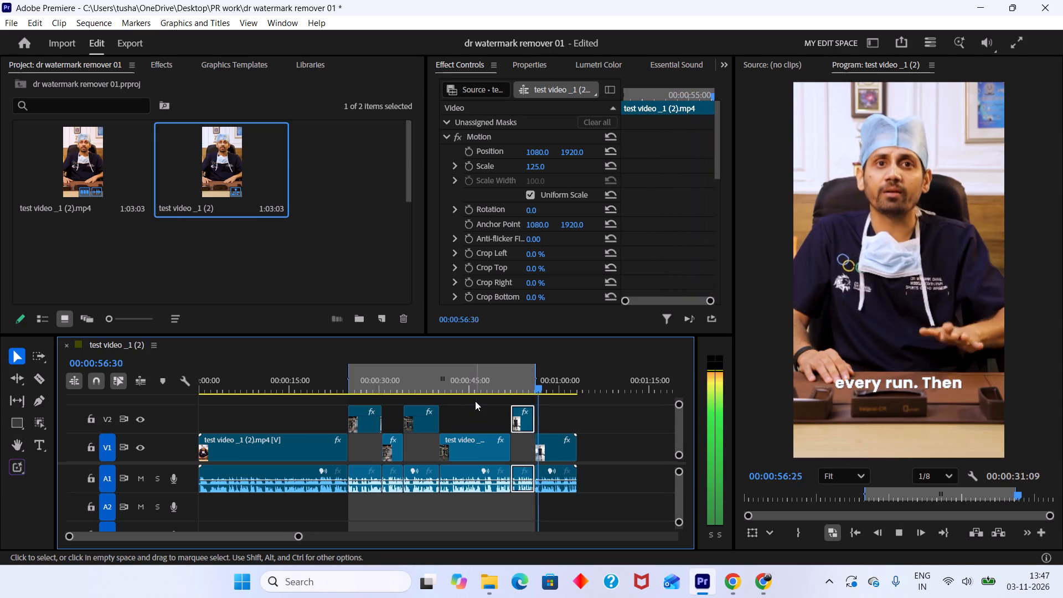
pyautogui.press('space')
# Scale the first V2 gym clip, around 29 seconds, to 118 and play it back from its start.
pyautogui.moveTo(550, 380); pyautogui.dragTo(548, 380)
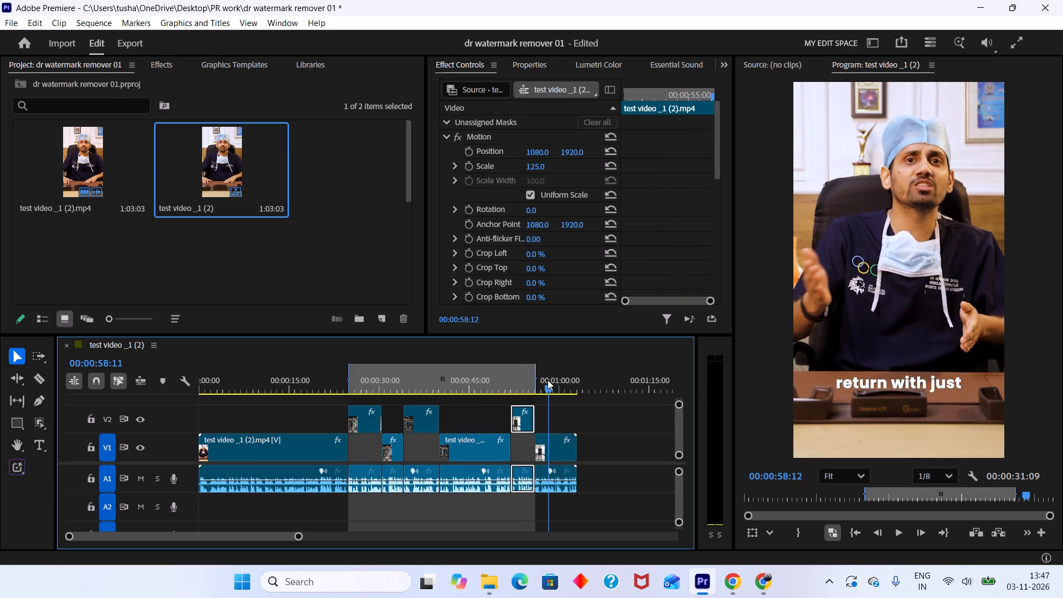
pyautogui.moveTo(548, 380); pyautogui.dragTo(378, 375)
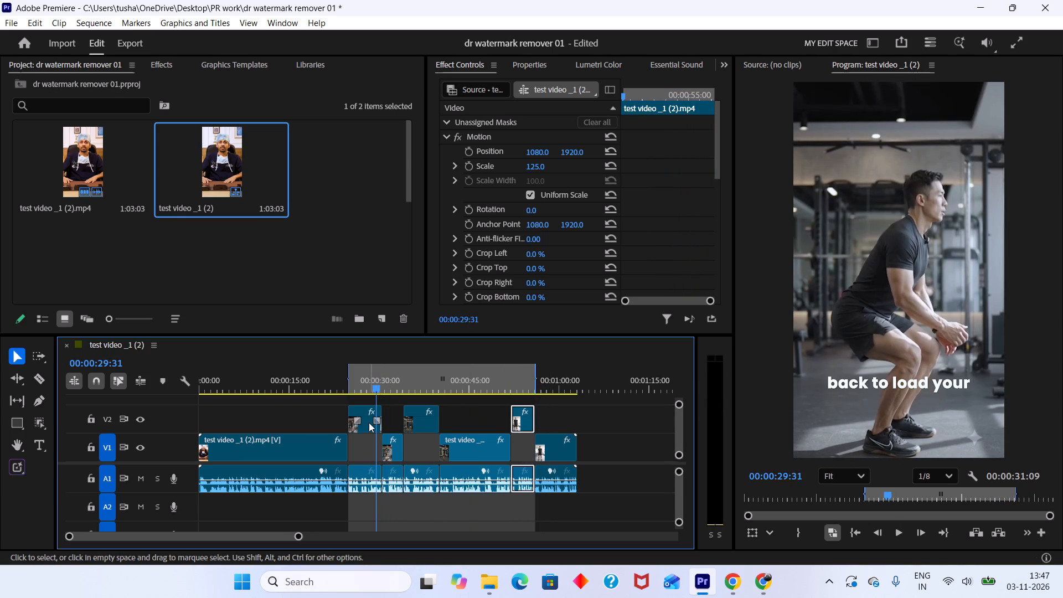
pyautogui.click(369, 422)
pyautogui.moveTo(534, 169); pyautogui.dragTo(535, 168)
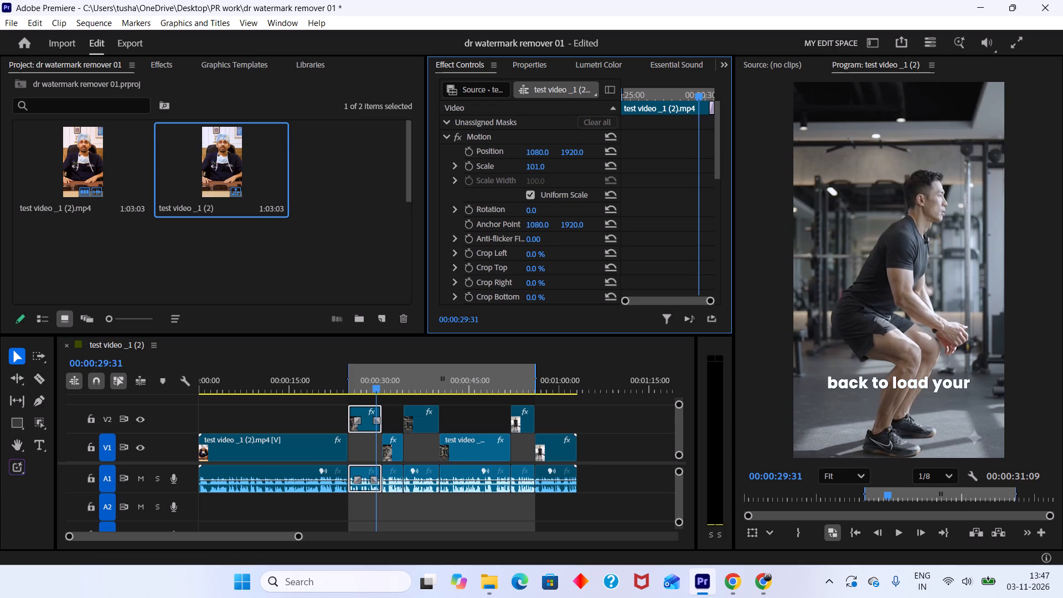
pyautogui.moveTo(535, 168); pyautogui.dragTo(544, 168)
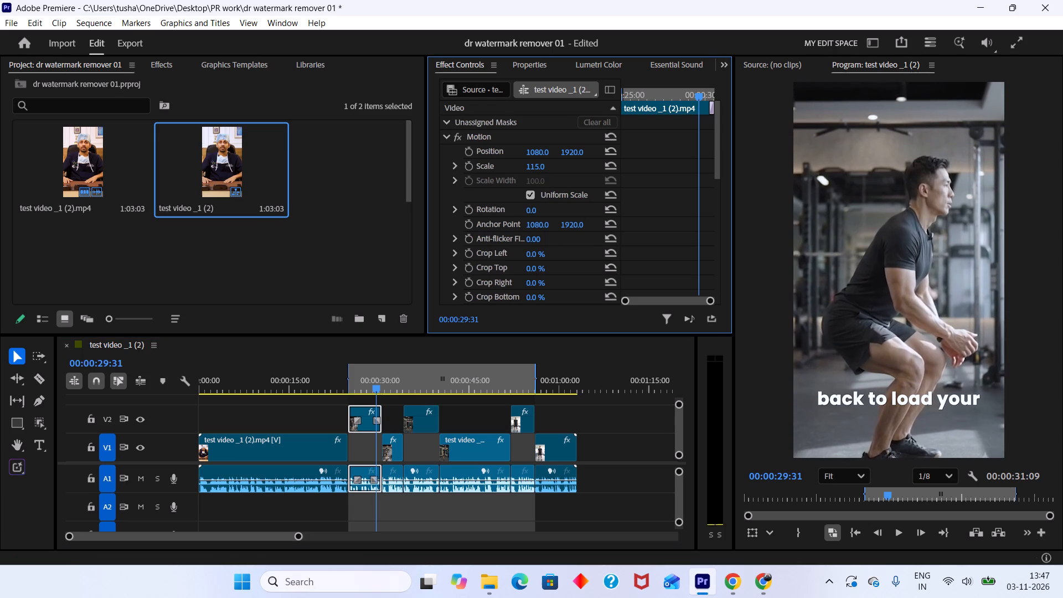
pyautogui.moveTo(544, 168); pyautogui.dragTo(545, 168)
pyautogui.click(537, 168)
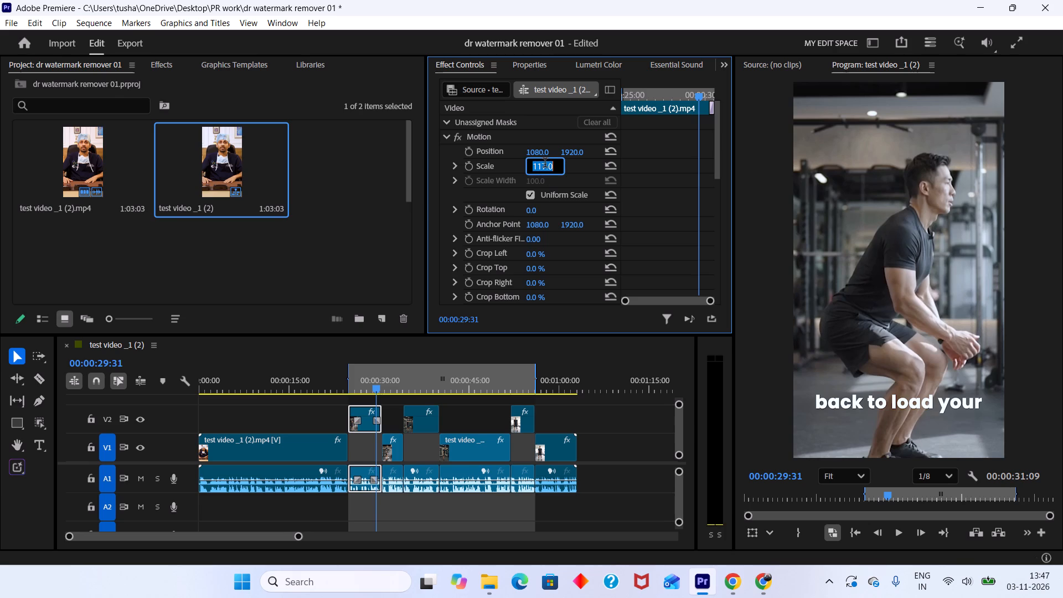
pyautogui.press('1')
pyautogui.write('18')
pyautogui.press('Return')
pyautogui.moveTo(393, 375); pyautogui.dragTo(352, 361)
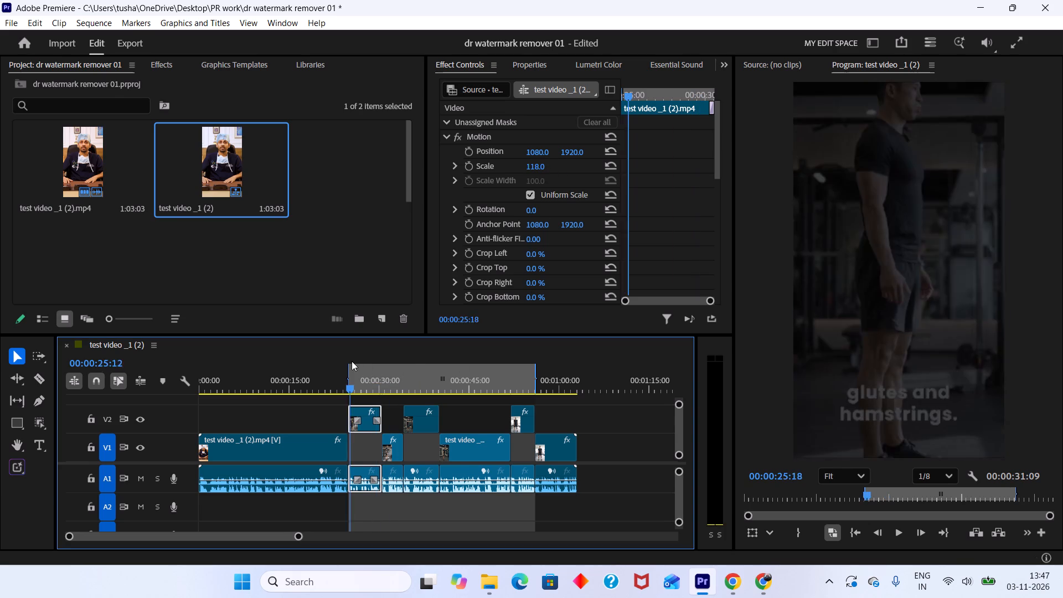
pyautogui.moveTo(352, 361); pyautogui.dragTo(349, 359)
pyautogui.press('space')
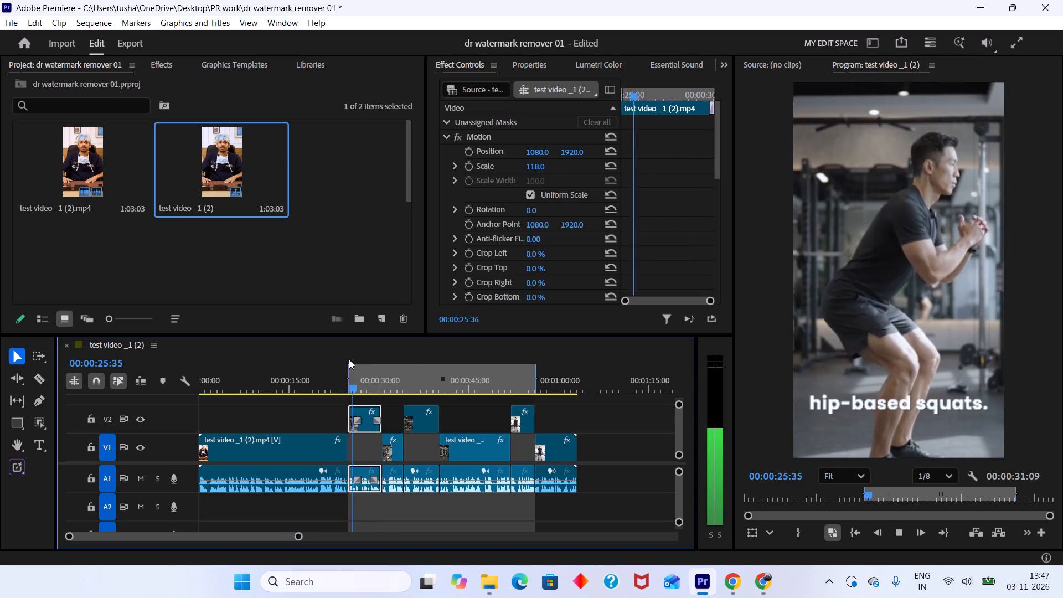
pyautogui.press('space')
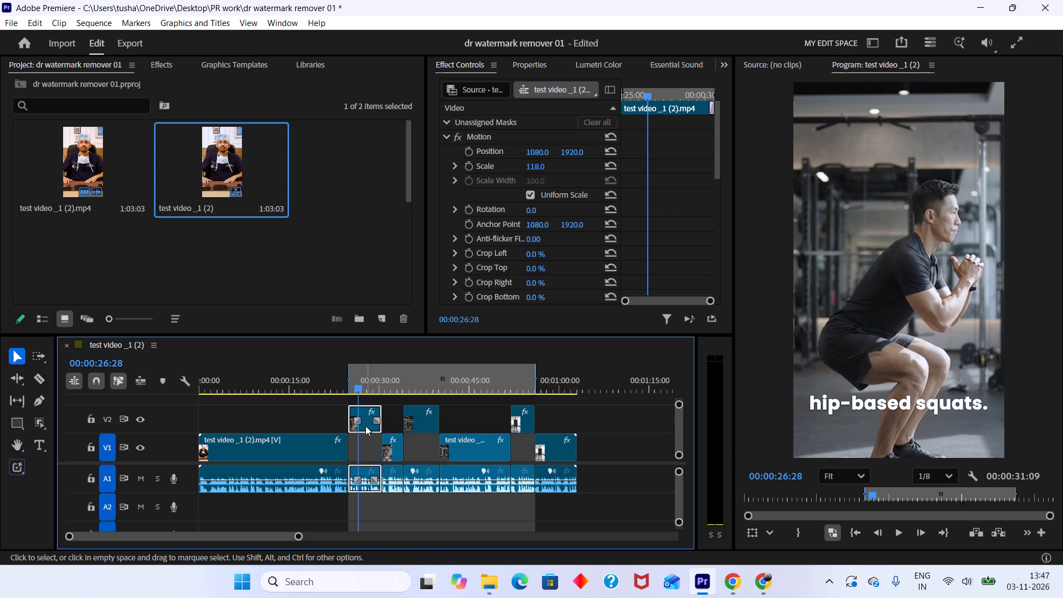
# Move the three gym clips from V2 down into their gaps on V1, play the sequence, and save the project.
pyautogui.moveTo(365, 426); pyautogui.dragTo(368, 444)
pyautogui.moveTo(418, 423); pyautogui.dragTo(420, 447)
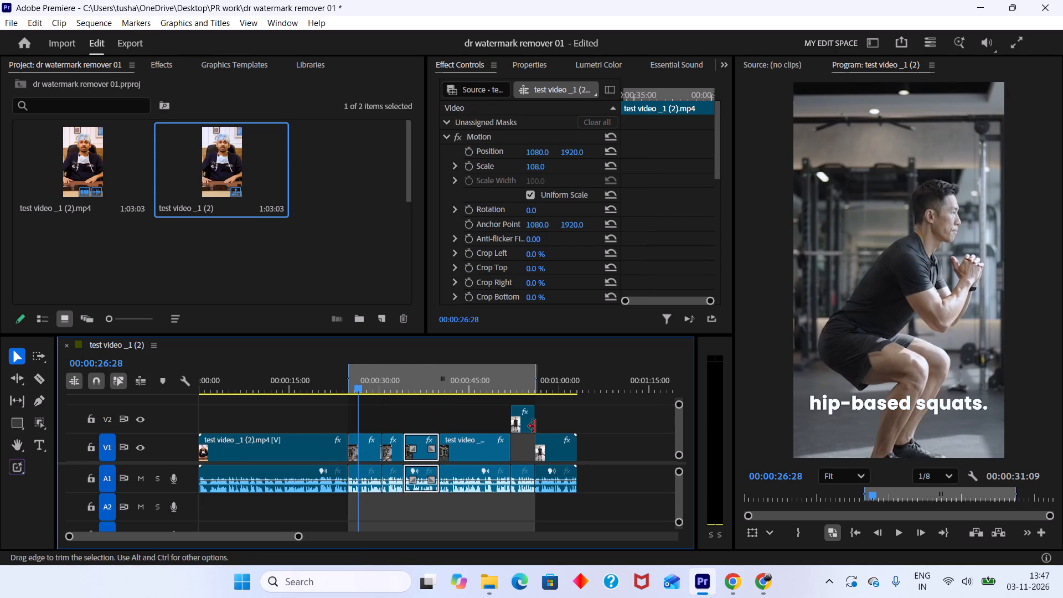
pyautogui.moveTo(523, 423); pyautogui.dragTo(521, 448)
pyautogui.press('space')
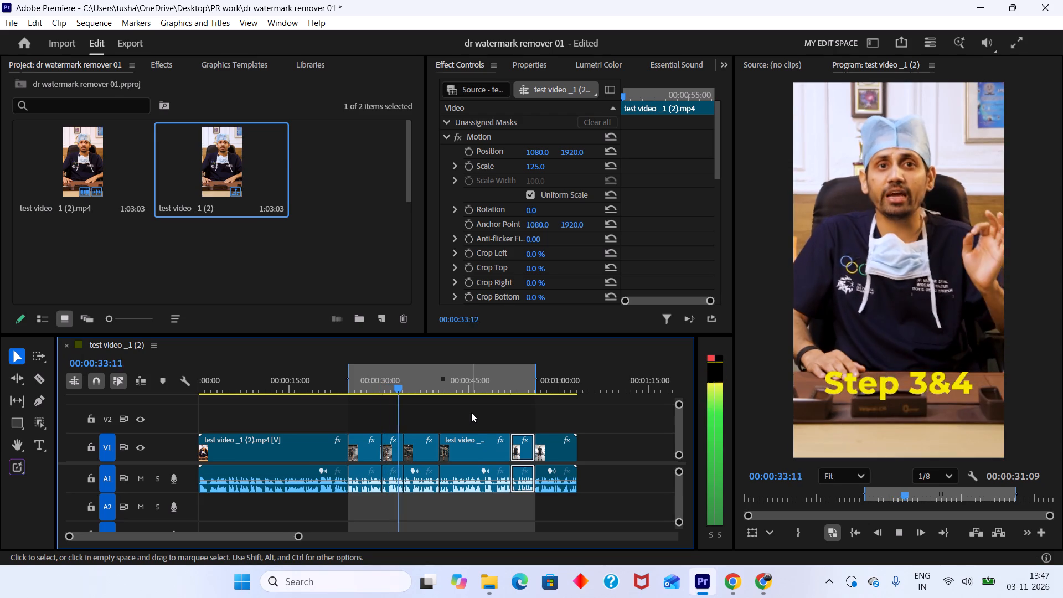
pyautogui.hotkey('ctrl', 's')
# Examine the transitions at the V1 cuts around 30 and 34 seconds.
pyautogui.moveTo(406, 382); pyautogui.dragTo(392, 377)
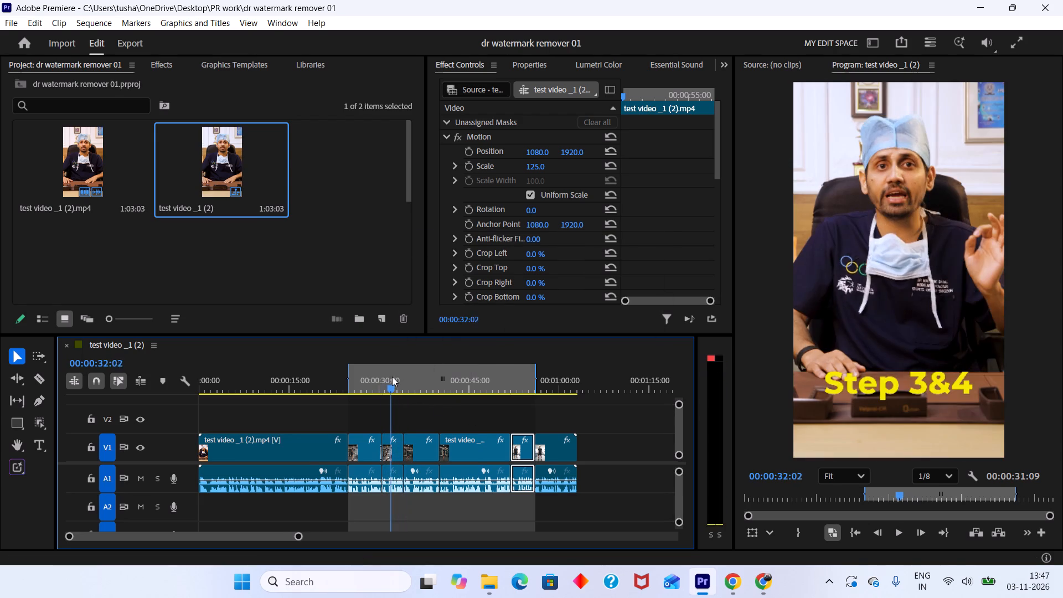
pyautogui.moveTo(392, 377); pyautogui.dragTo(392, 376)
pyautogui.keyDown('alt'); pyautogui.scroll(7, 399, 400); pyautogui.keyUp('alt')
pyautogui.keyDown('alt'); pyautogui.scroll(11, 367, 444); pyautogui.keyUp('alt')
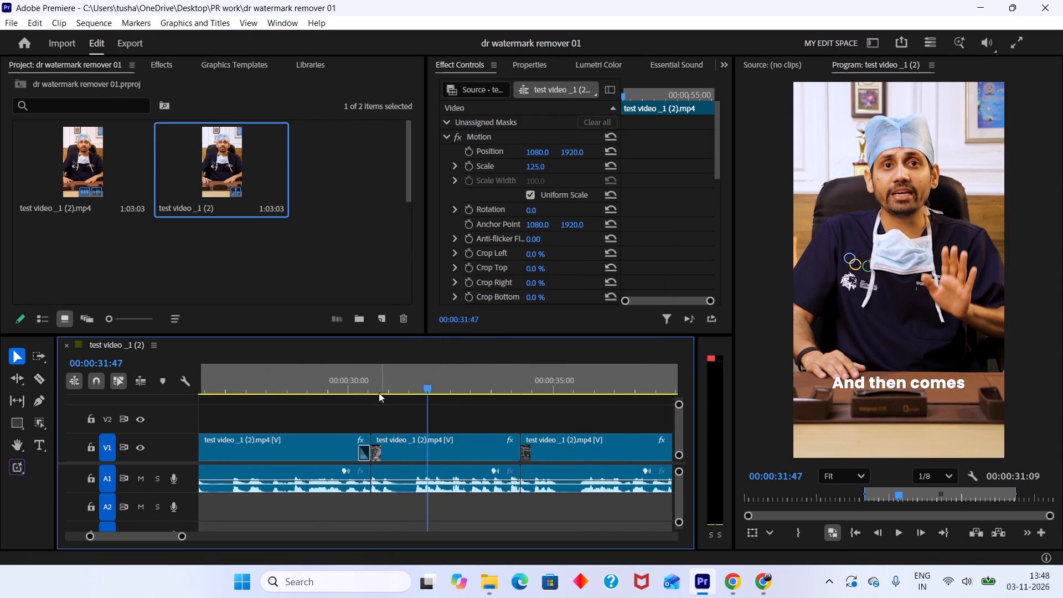
pyautogui.moveTo(374, 390); pyautogui.dragTo(363, 385)
pyautogui.press('space')
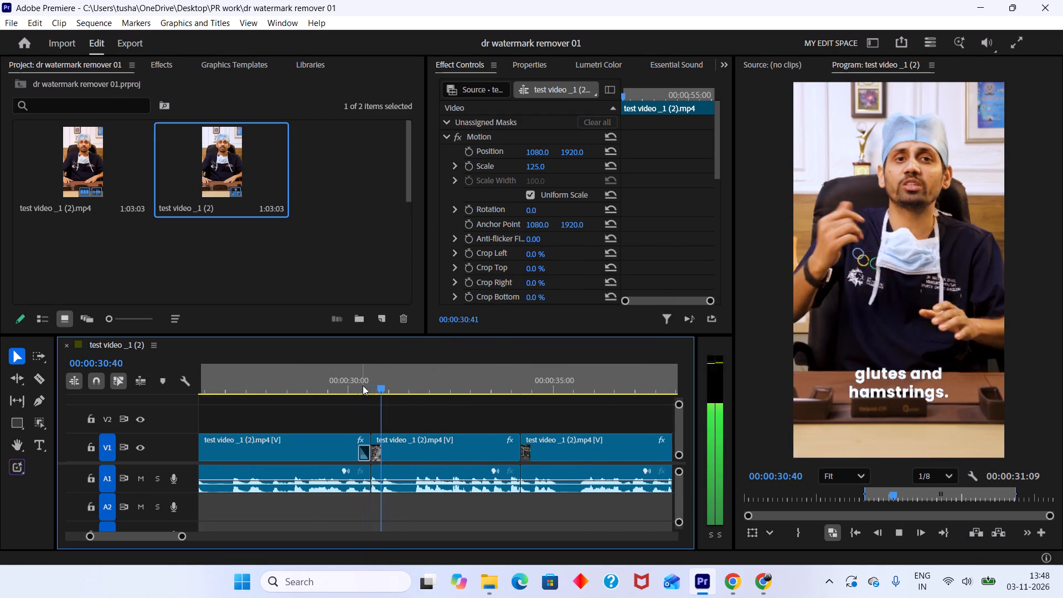
pyautogui.press('space')
pyautogui.press('space')
pyautogui.moveTo(493, 378); pyautogui.dragTo(519, 397)
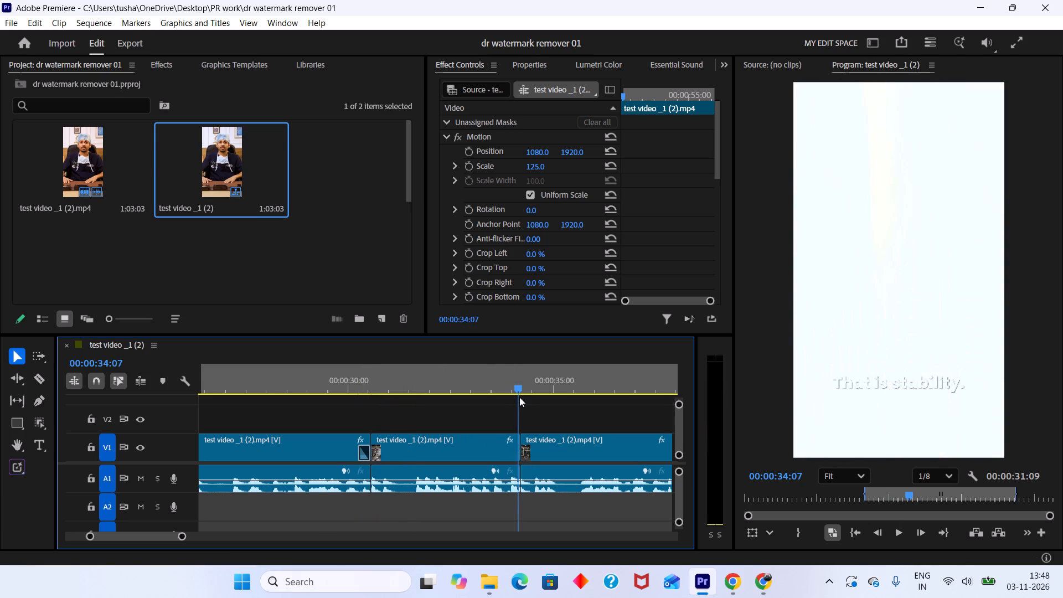
pyautogui.moveTo(519, 397); pyautogui.dragTo(514, 401)
# Copy the Cross Dissolve at the cut near 30 seconds, paste it at the V1 cut near 40 seconds, and preview it.
pyautogui.click(363, 453)
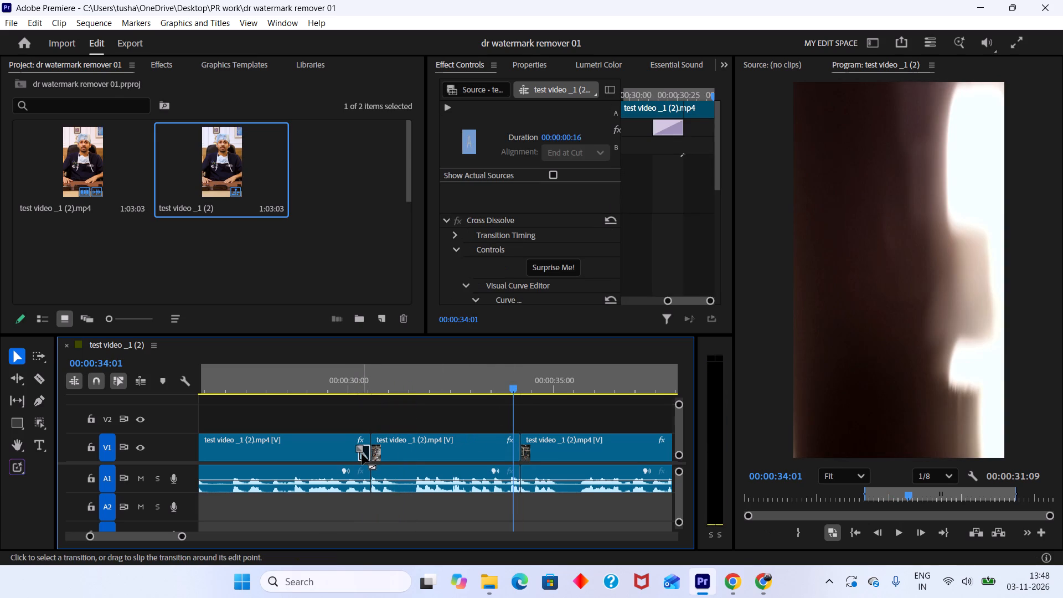
pyautogui.hotkey('ctrl', 'c')
pyautogui.scroll(-4, 442, 475)
pyautogui.moveTo(471, 393); pyautogui.dragTo(499, 401)
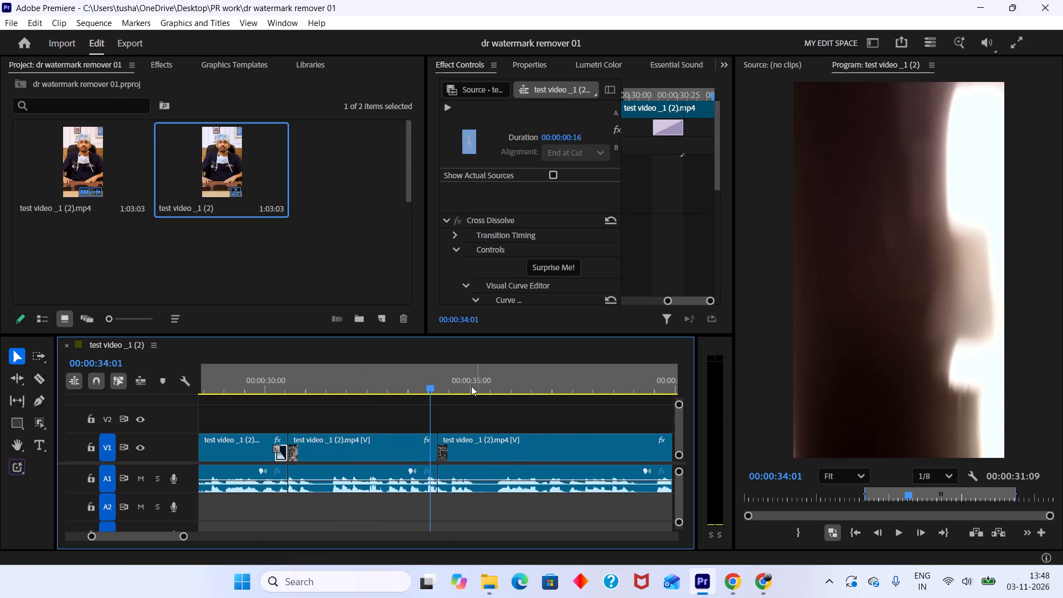
pyautogui.moveTo(462, 384); pyautogui.dragTo(519, 411)
pyautogui.keyDown('alt'); pyautogui.scroll(-5, 519, 411); pyautogui.keyUp('alt')
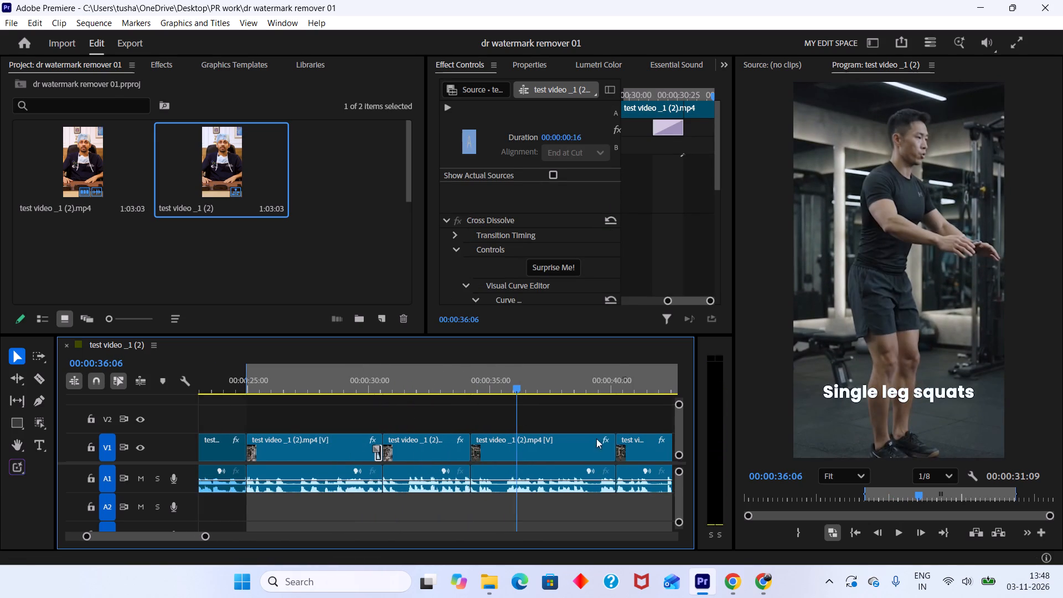
pyautogui.click(615, 459)
pyautogui.hotkey('ctrl', 'v')
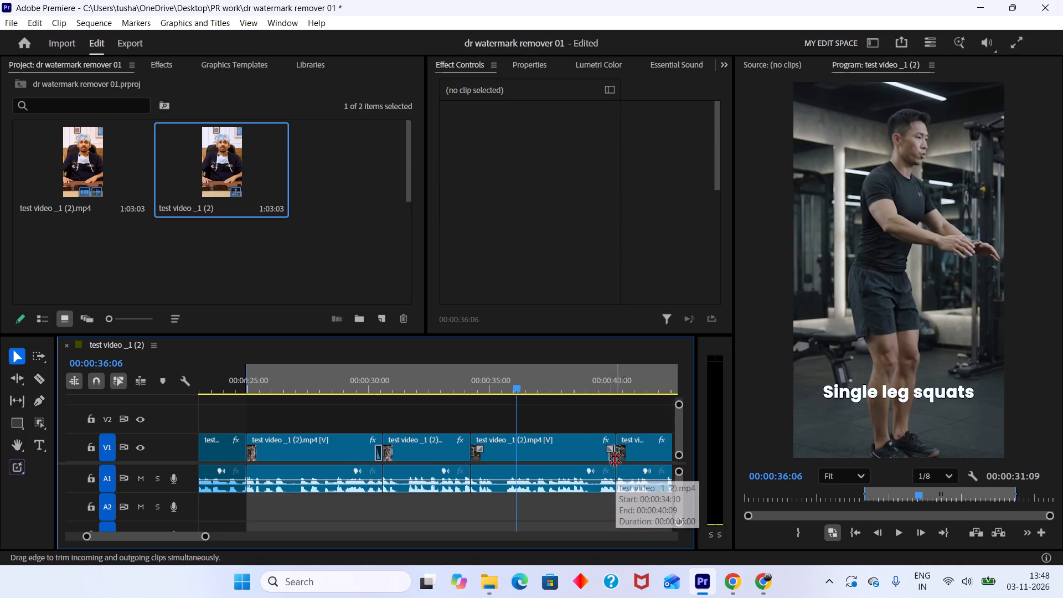
pyautogui.moveTo(592, 375); pyautogui.dragTo(608, 393)
pyautogui.press('space')
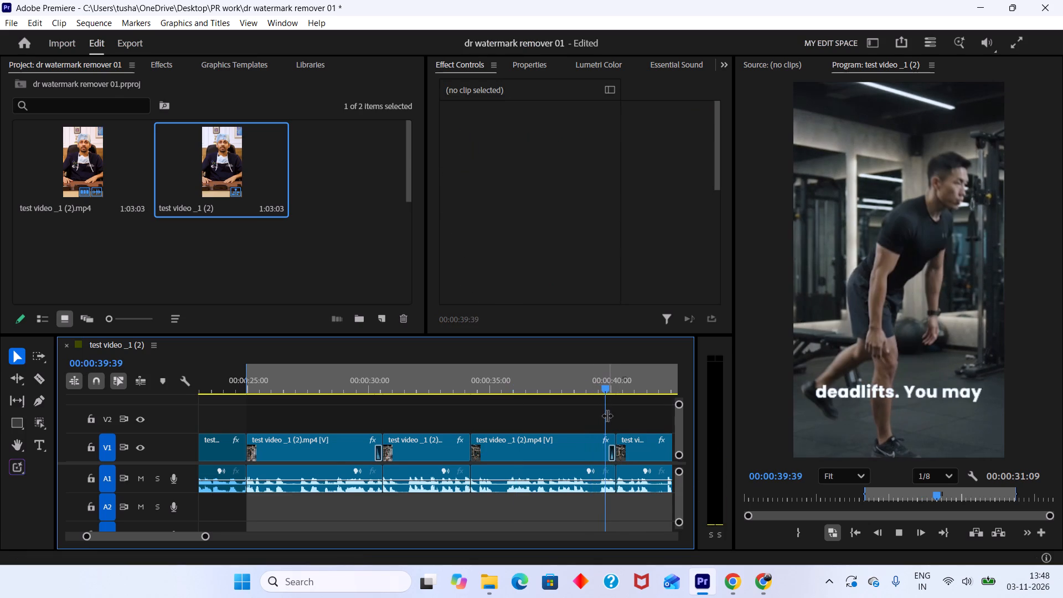
pyautogui.scroll(-7, 605, 428)
pyautogui.moveTo(519, 391); pyautogui.dragTo(485, 388)
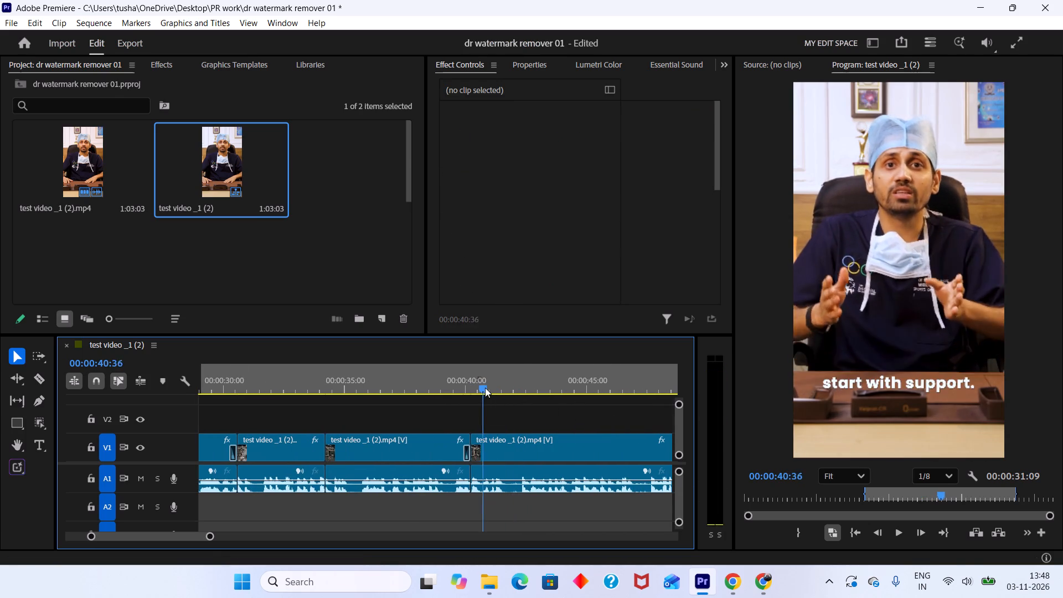
pyautogui.moveTo(485, 388); pyautogui.dragTo(457, 379)
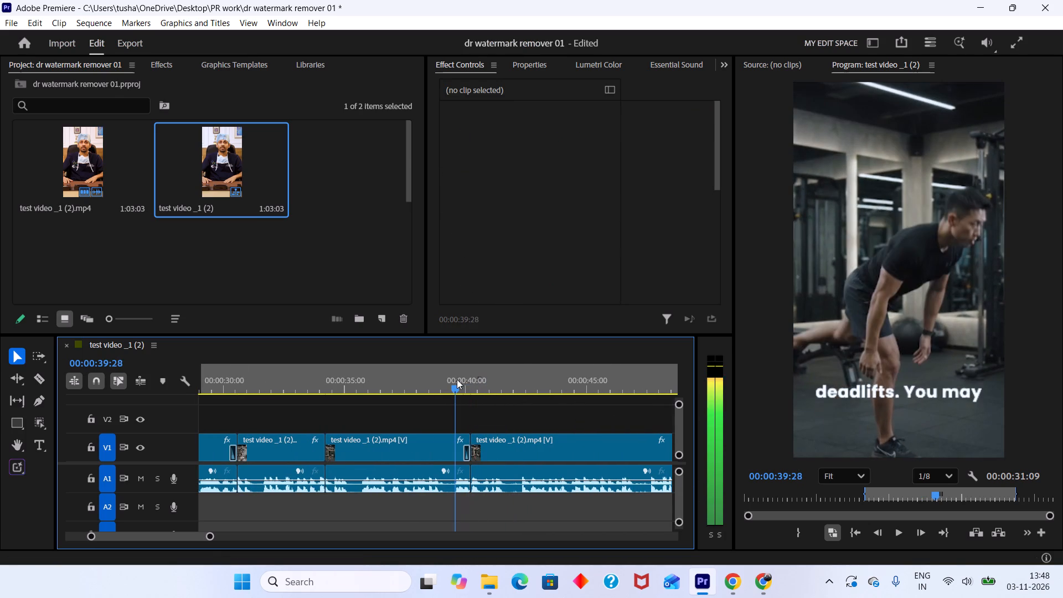
# Delete the Cross Dissolve at the V1 cut near 40 seconds and play through the plain cut.
pyautogui.moveTo(457, 379); pyautogui.dragTo(469, 384)
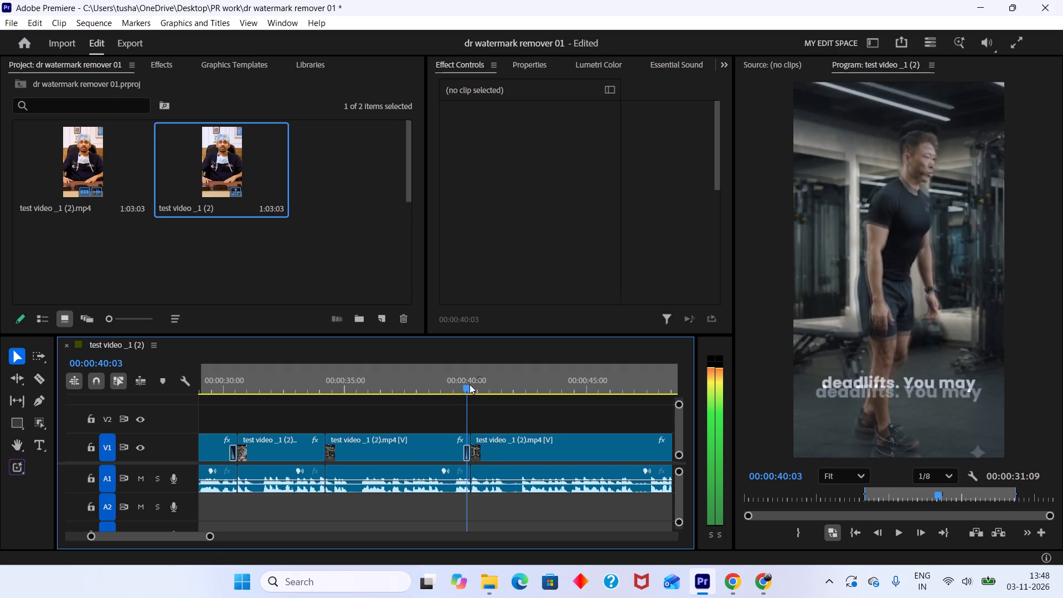
pyautogui.moveTo(469, 384); pyautogui.dragTo(467, 395)
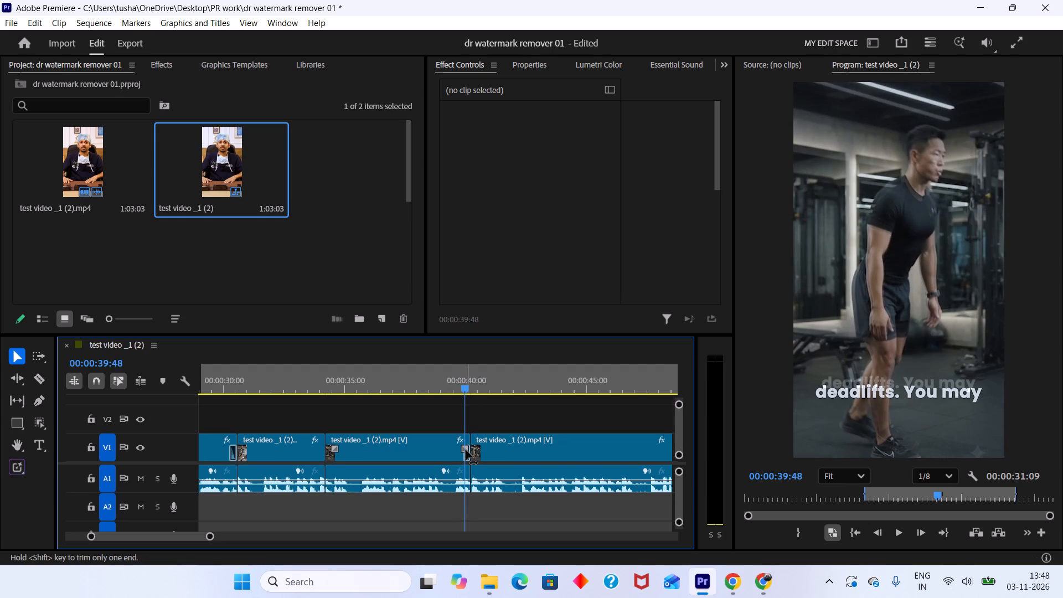
pyautogui.click(466, 450)
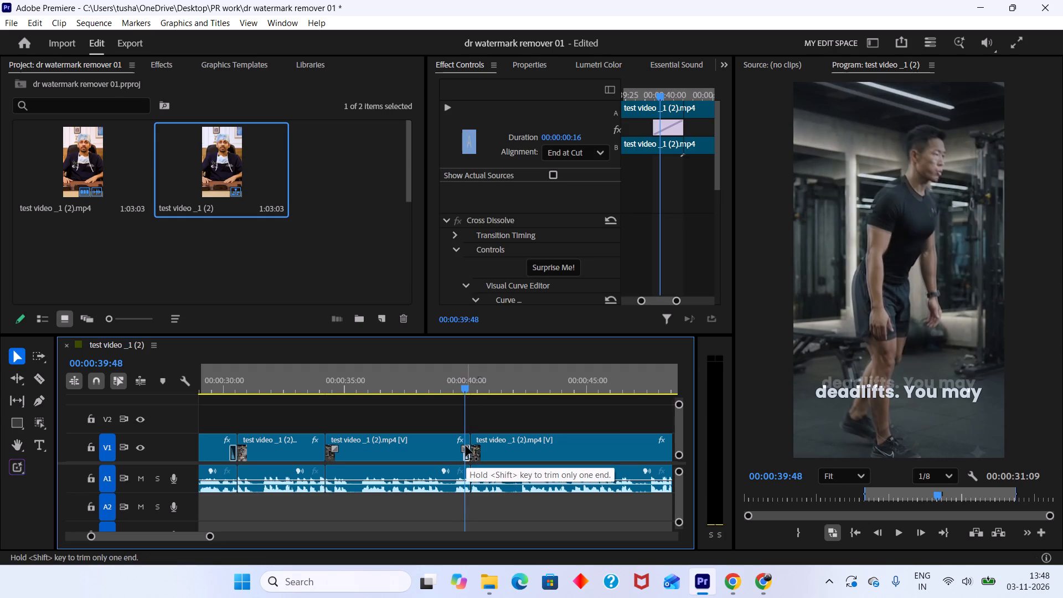
pyautogui.press('Delete')
pyautogui.press('space')
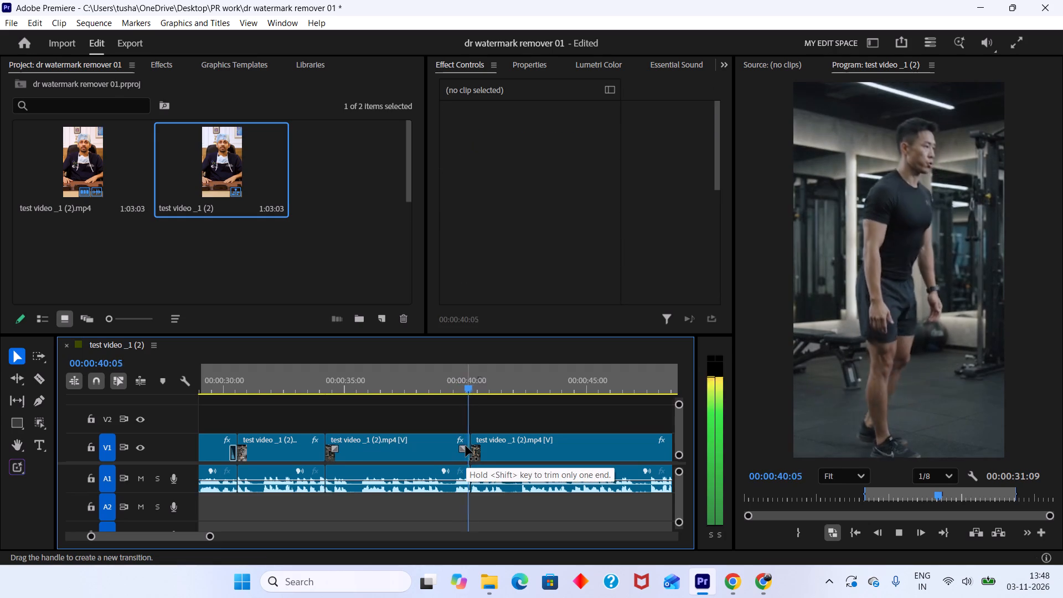
pyautogui.scroll(-9, 508, 456)
pyautogui.scroll(-2, 554, 437)
pyautogui.press('space')
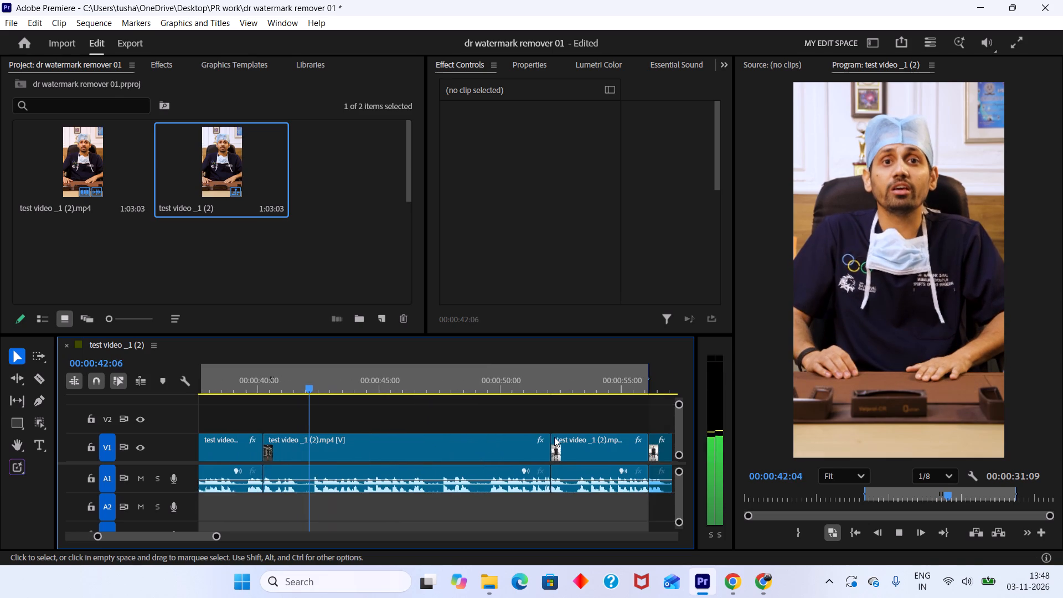
# Play the sequence across the V1 cut near 56 seconds and save the project.
pyautogui.scroll(-2, 554, 437)
pyautogui.moveTo(528, 382); pyautogui.dragTo(572, 421)
pyautogui.press('space')
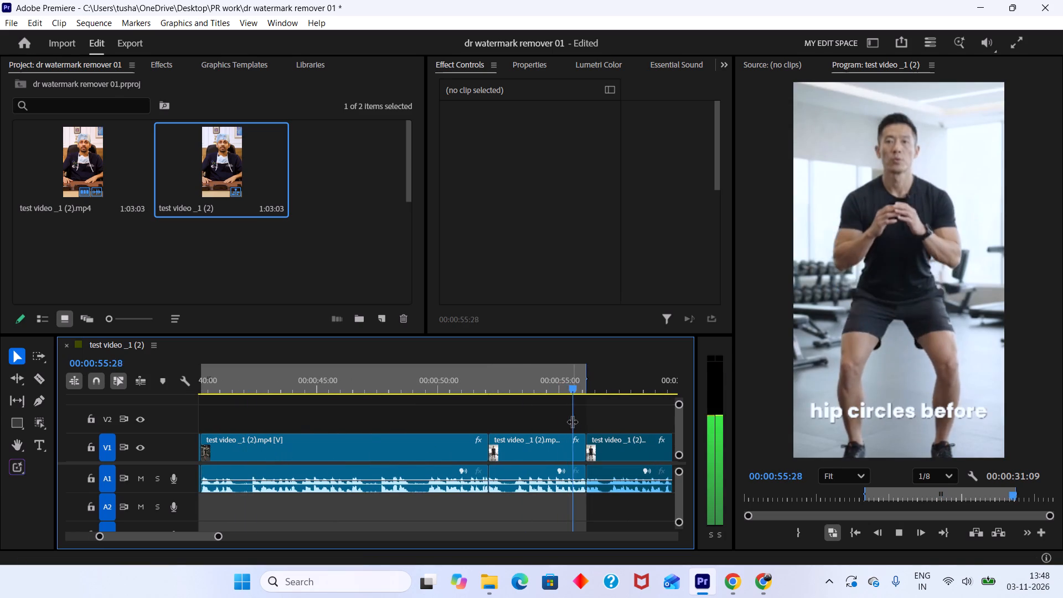
pyautogui.press('space')
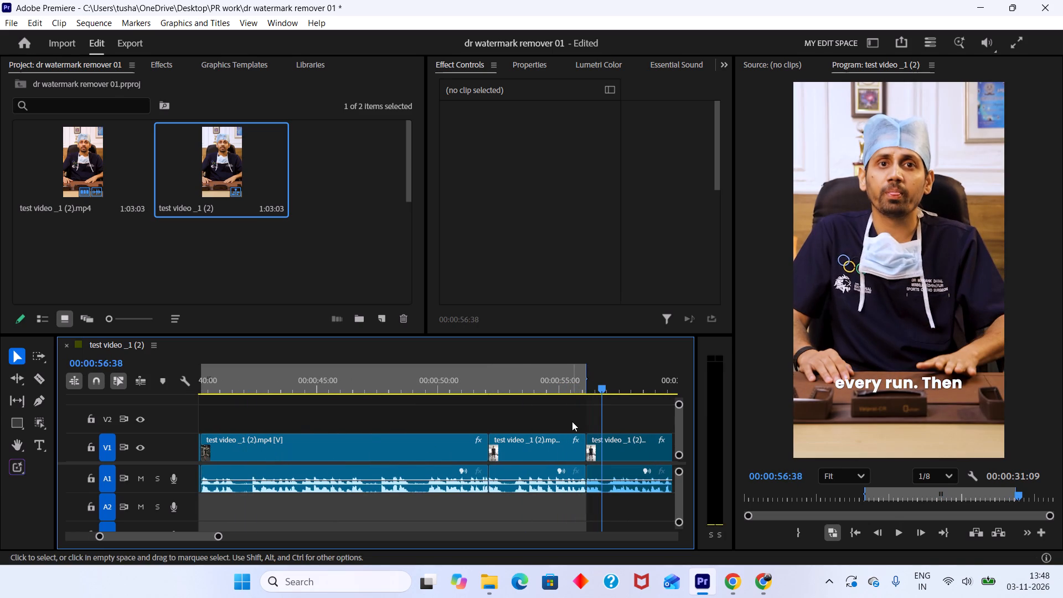
pyautogui.hotkey('ctrl', 's')
# Extend the sequence's In and Out range to cover the whole edit, from 00:00:00:00 to the last clip's end, and save the project.
pyautogui.keyDown('alt'); pyautogui.scroll(-4, 594, 413); pyautogui.keyUp('alt')
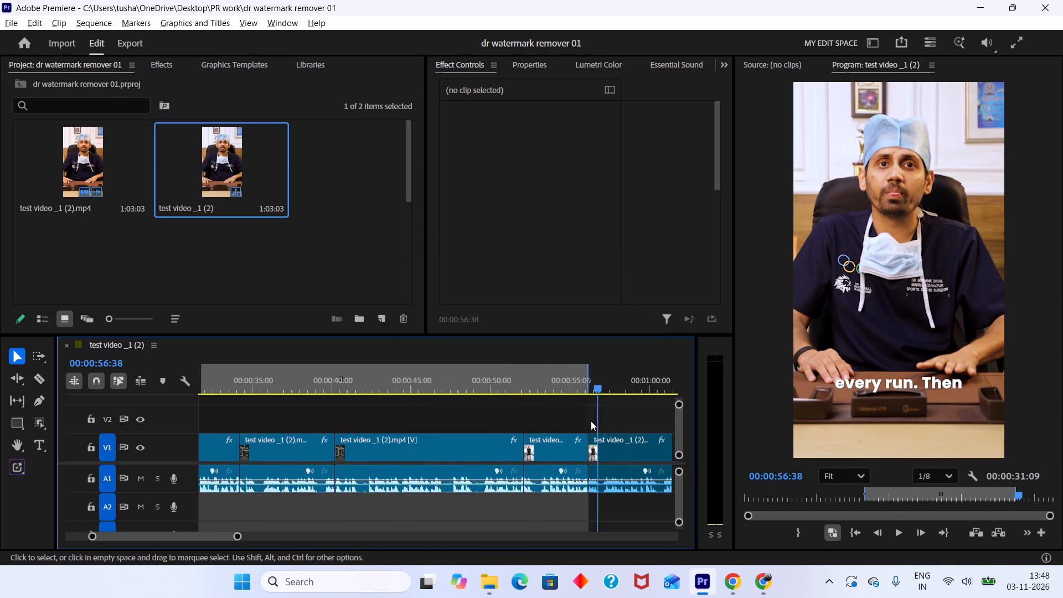
pyautogui.keyDown('alt'); pyautogui.scroll(-8, 591, 421); pyautogui.keyUp('alt')
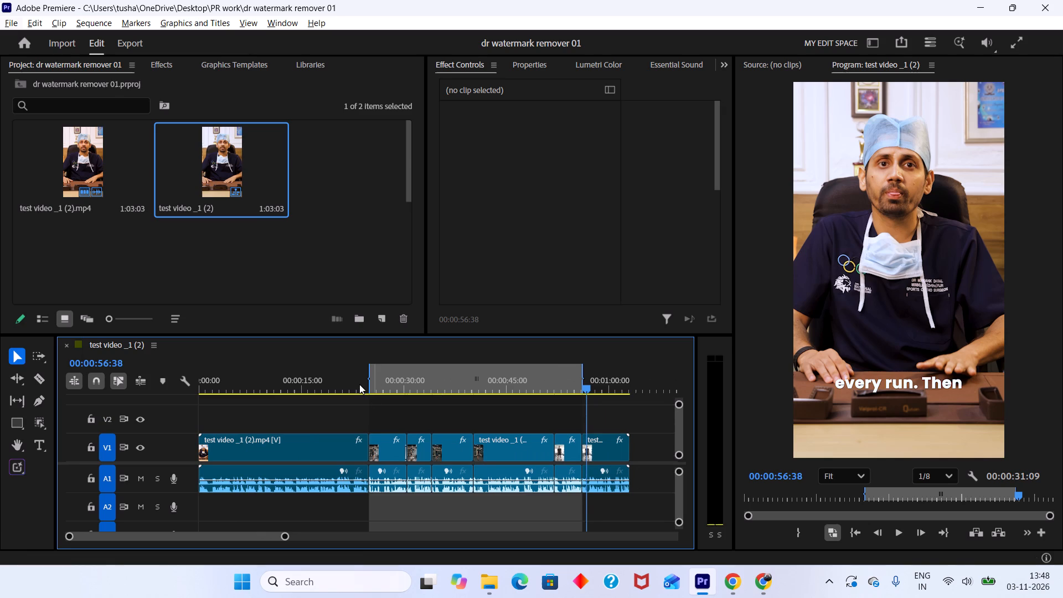
pyautogui.moveTo(369, 379); pyautogui.dragTo(0, 470)
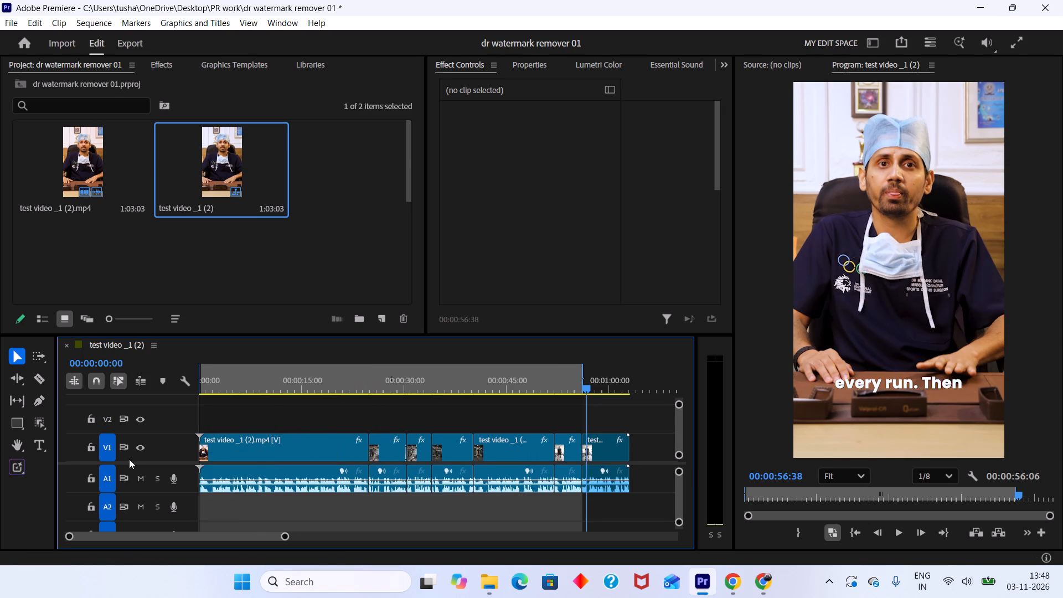
pyautogui.moveTo(585, 368); pyautogui.dragTo(629, 391)
pyautogui.hotkey('ctrl', 's')
# Open the sequence for export, delete the old "test video _1 (2) ___" render from D:\RENDER, and reuse its name for the output file.
pyautogui.hotkey('ctrl', 'm')
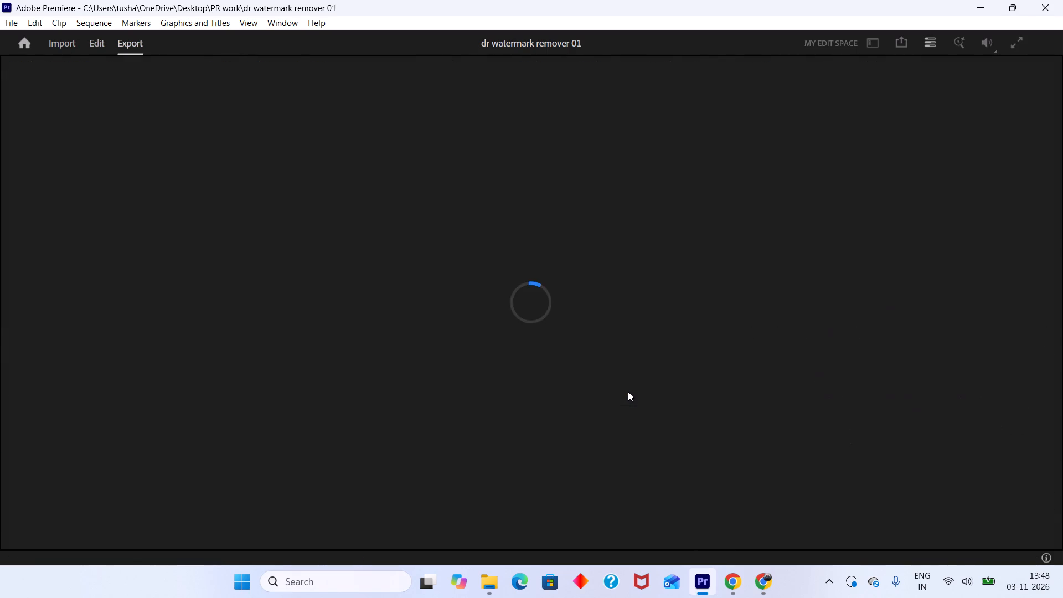
pyautogui.press('`')
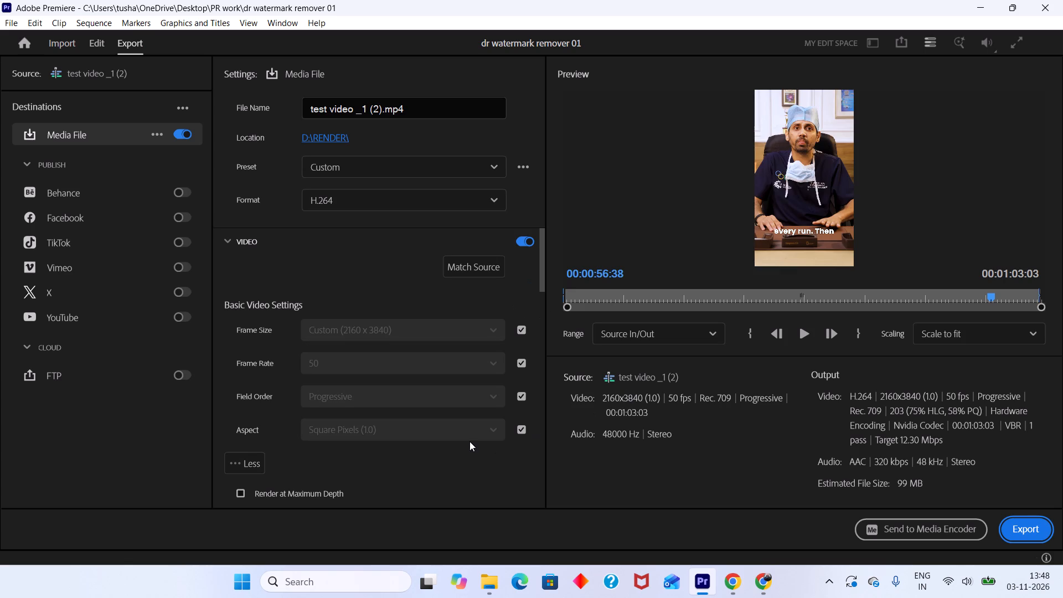
pyautogui.click(331, 141)
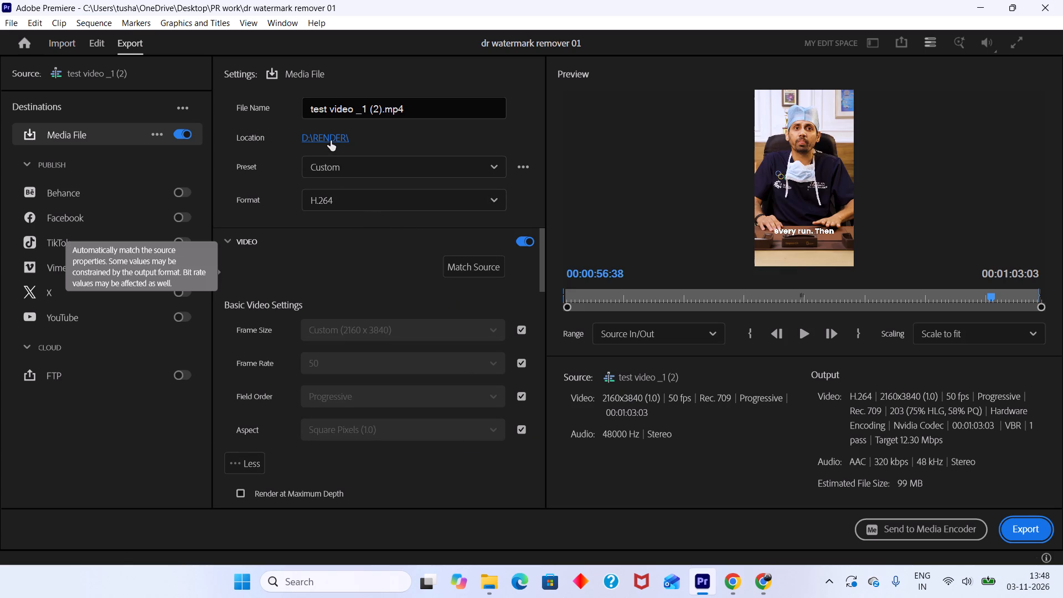
pyautogui.click(250, 180)
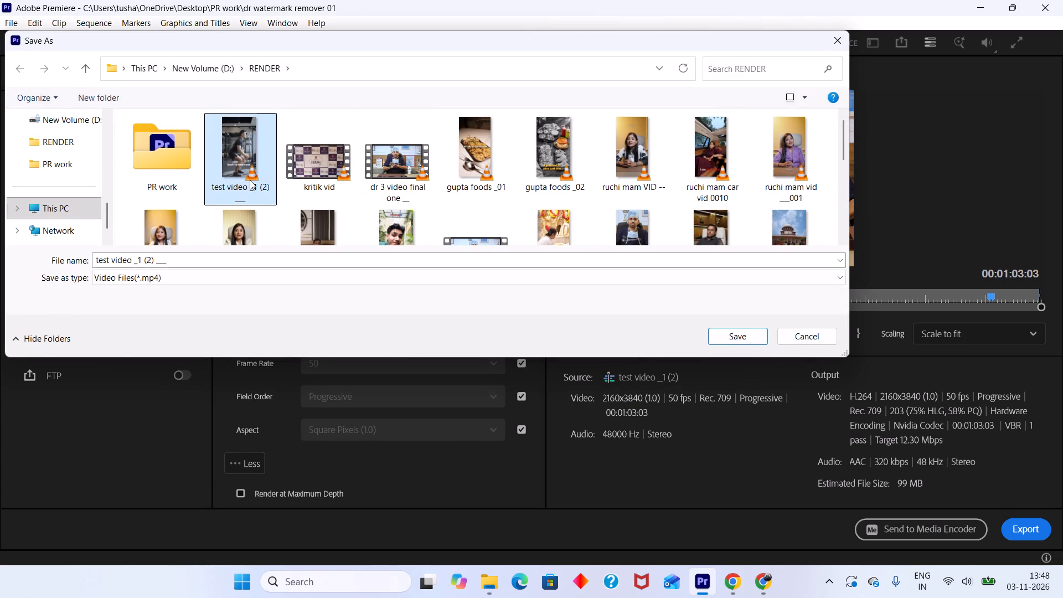
pyautogui.press('Delete')
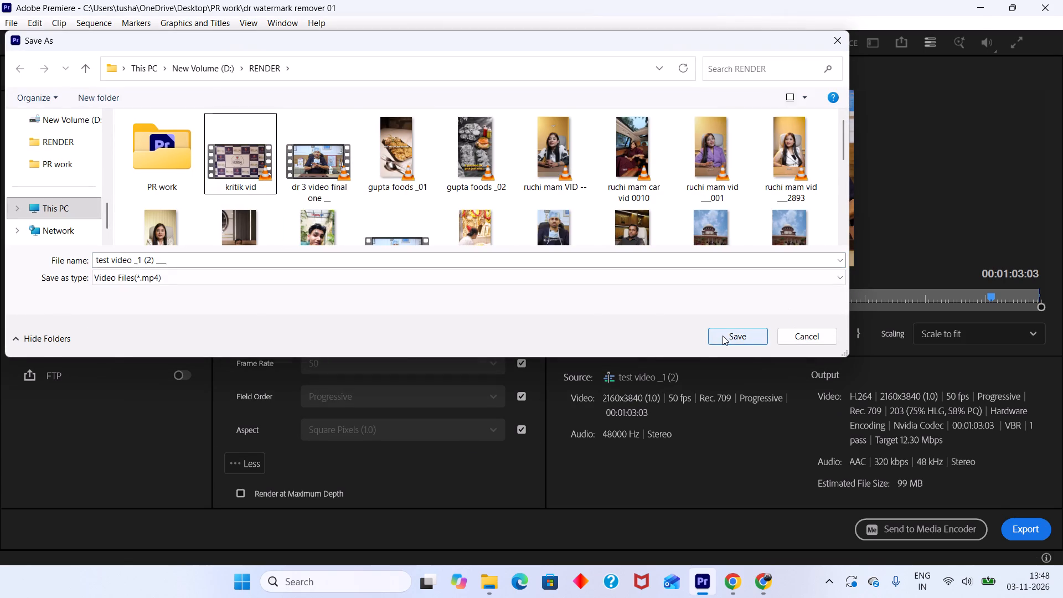
pyautogui.click(723, 336)
# Set the export's target bitrate to 40 Mbps.
pyautogui.scroll(-6, 437, 337)
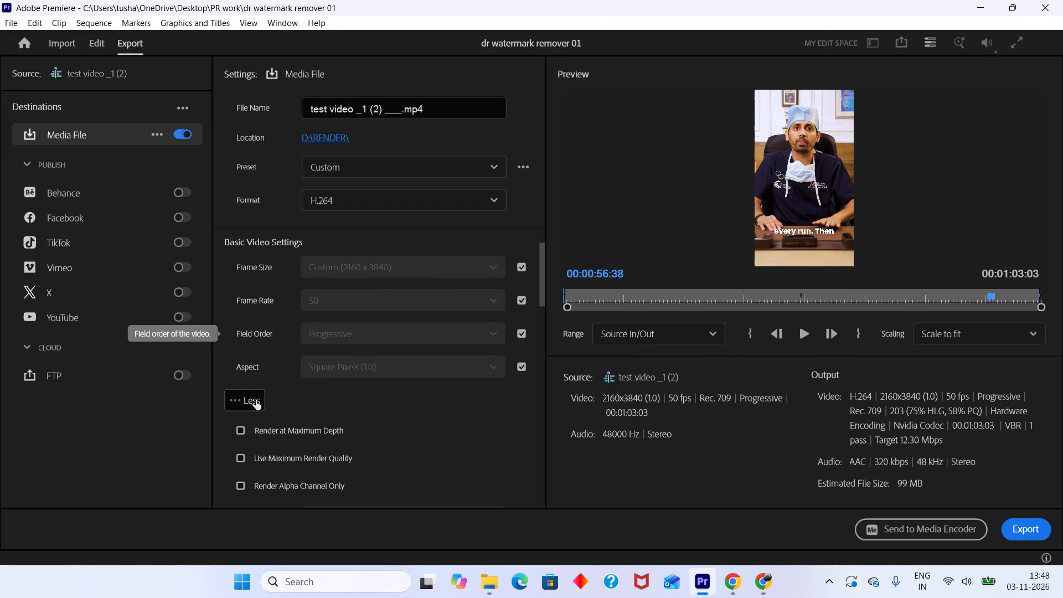
pyautogui.scroll(-5, 399, 404)
pyautogui.moveTo(544, 274); pyautogui.dragTo(536, 348)
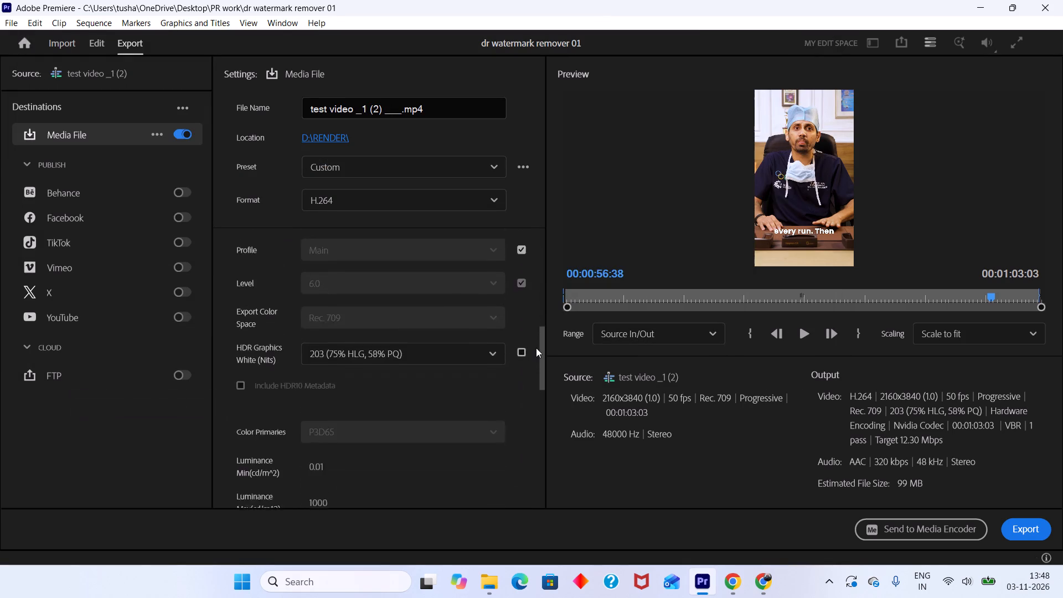
pyautogui.moveTo(536, 348); pyautogui.dragTo(529, 416)
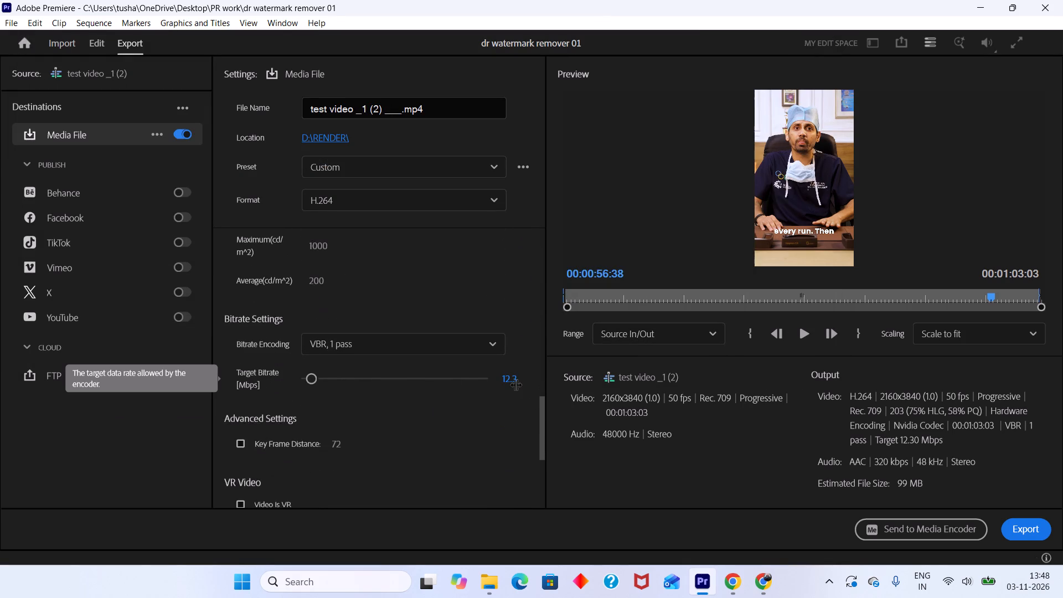
pyautogui.click(515, 384)
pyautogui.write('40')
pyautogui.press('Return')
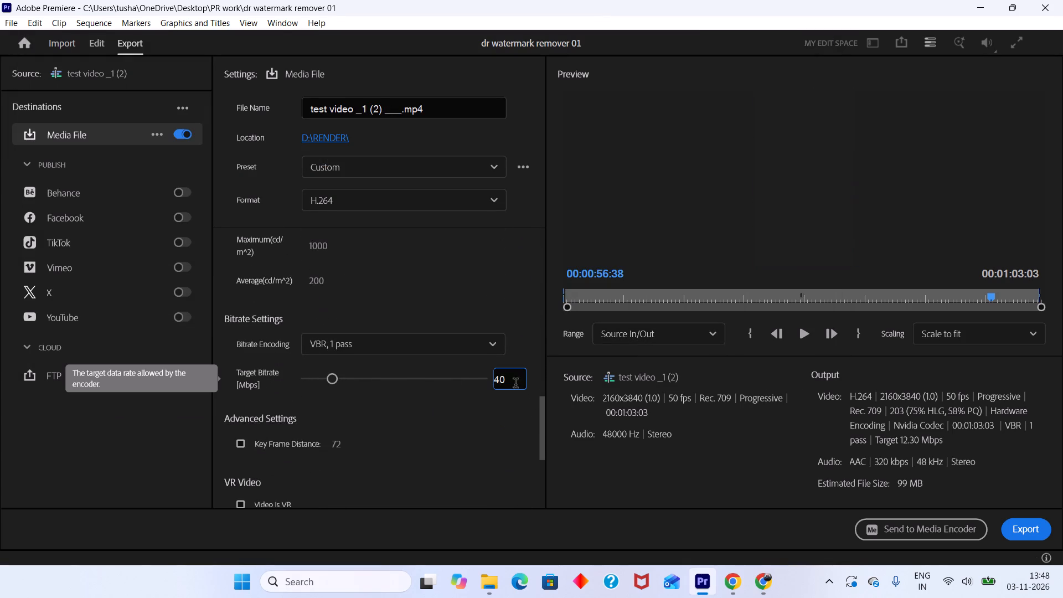
# Export the sequence as the H.264 file "test video _1 (2) ___.mp4" to D:\RENDER and save the project.
pyautogui.click(1016, 531)
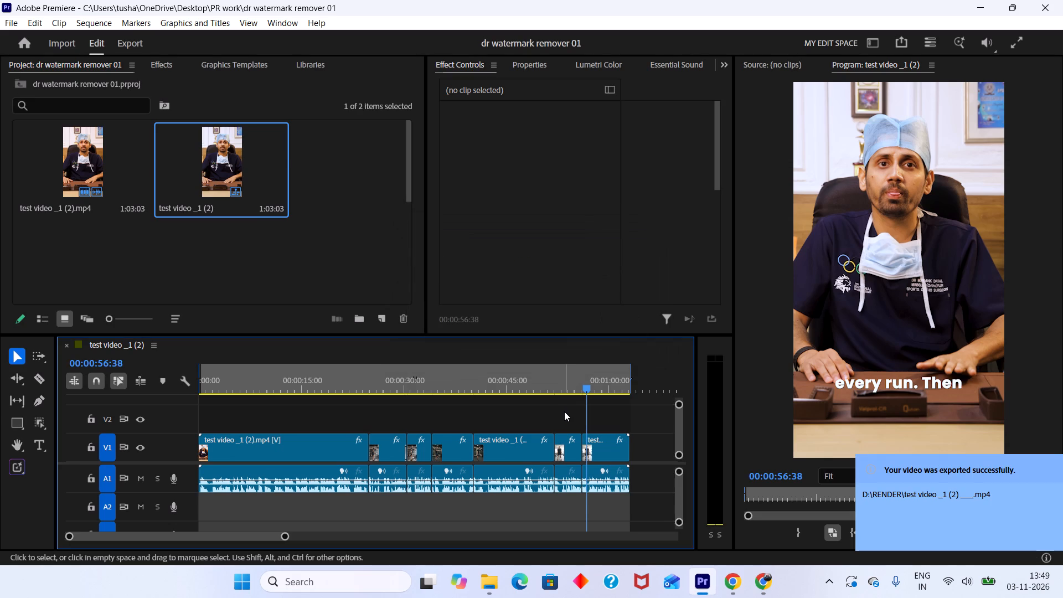
pyautogui.hotkey('ctrl', 's')
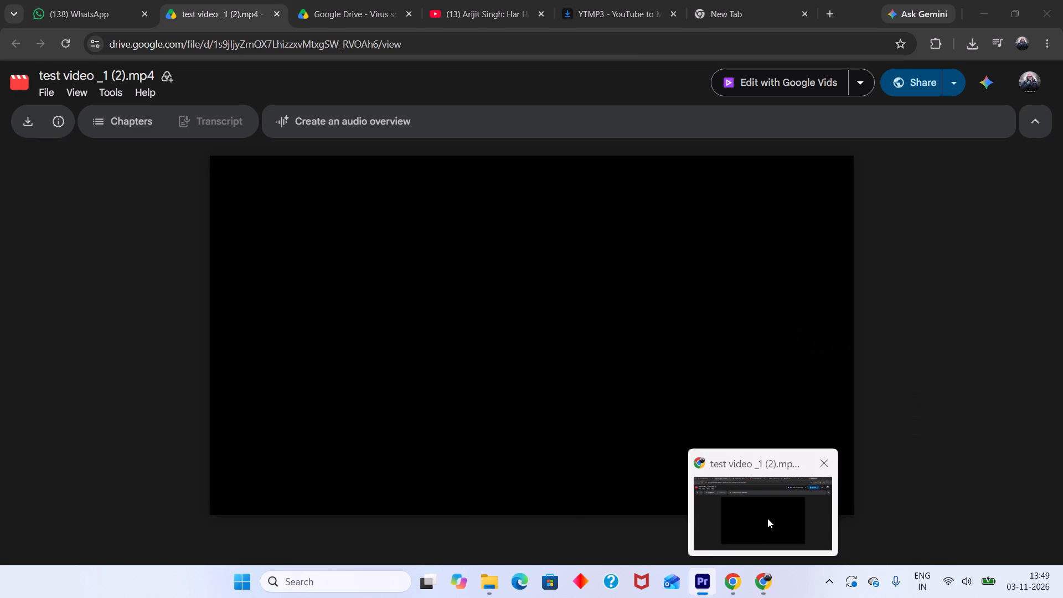
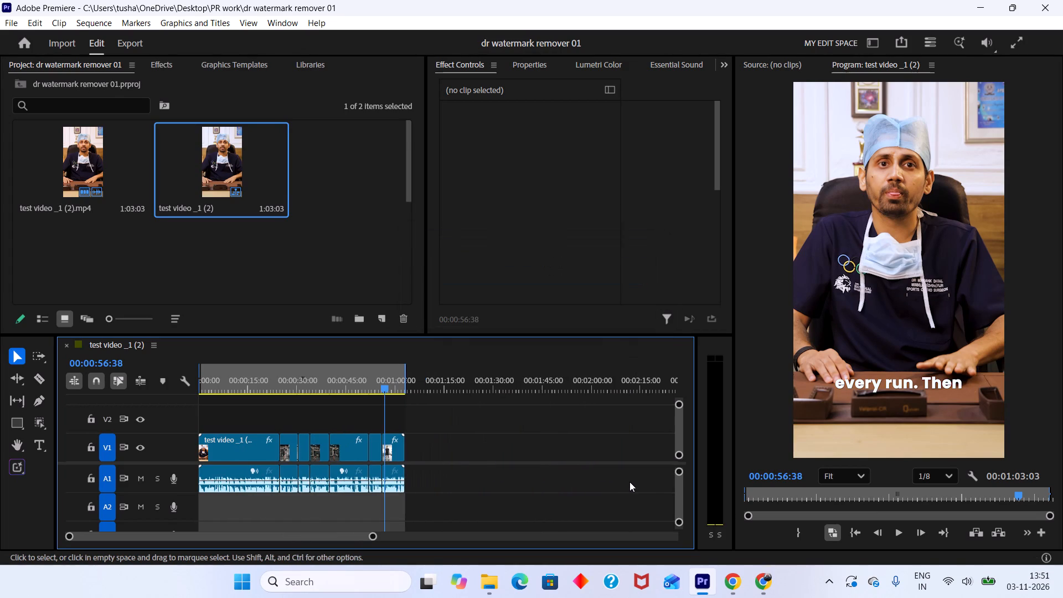
# Save the "dr watermark remover 01" project.
pyautogui.keyDown('alt'); pyautogui.scroll(-4, 629, 481); pyautogui.keyUp('alt')
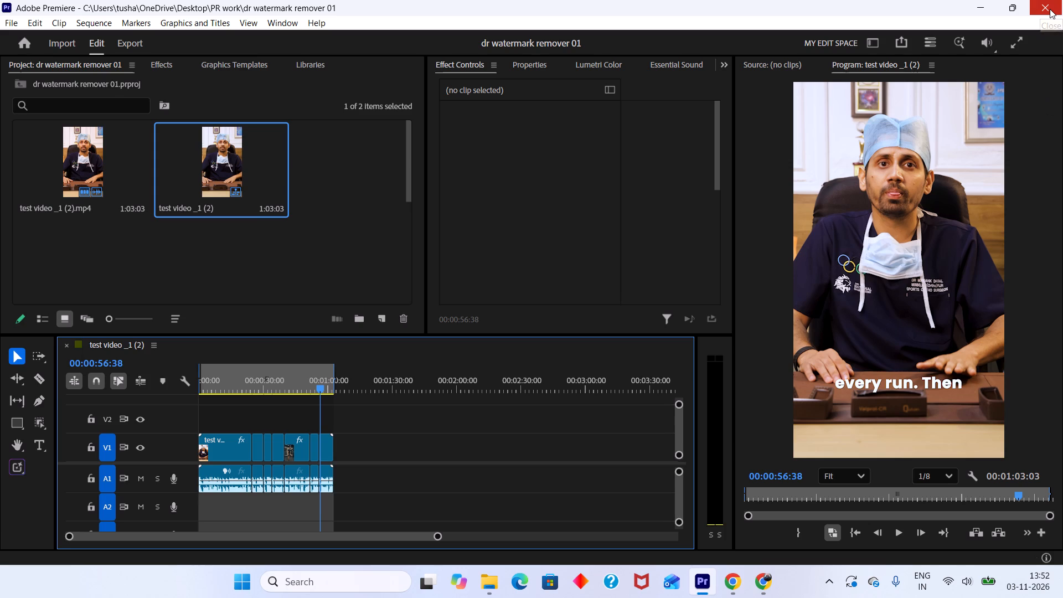
pyautogui.hotkey('ctrl', 's')
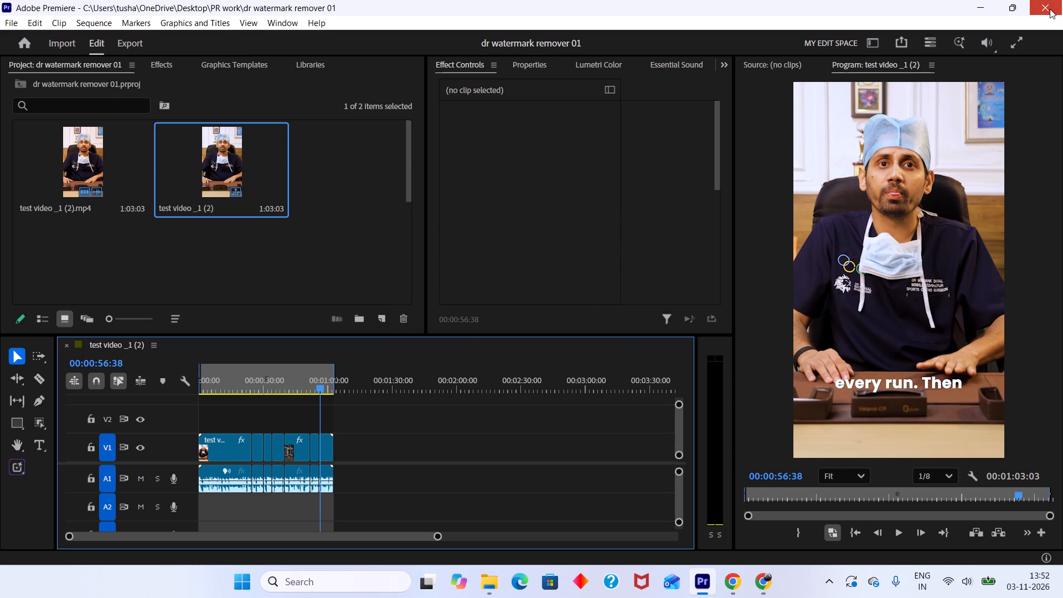